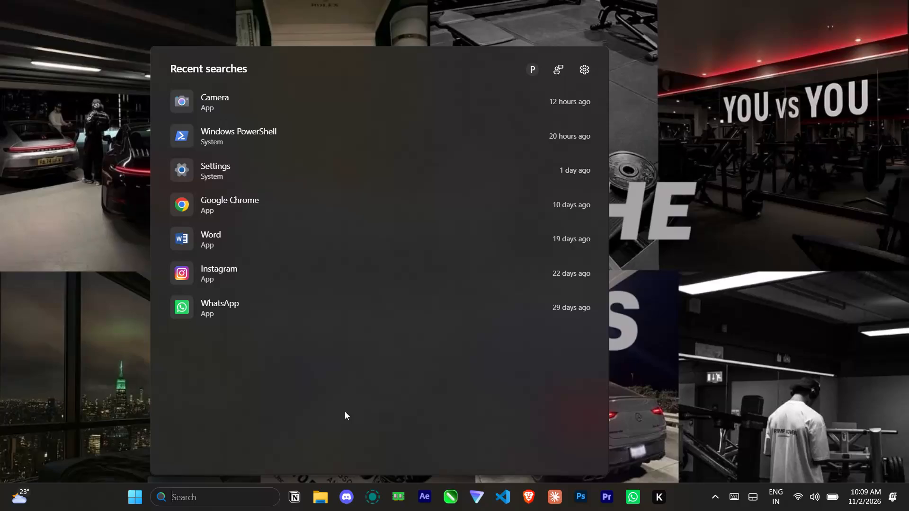
Open Google Chrome from the recent searches.
left_click(220, 209)
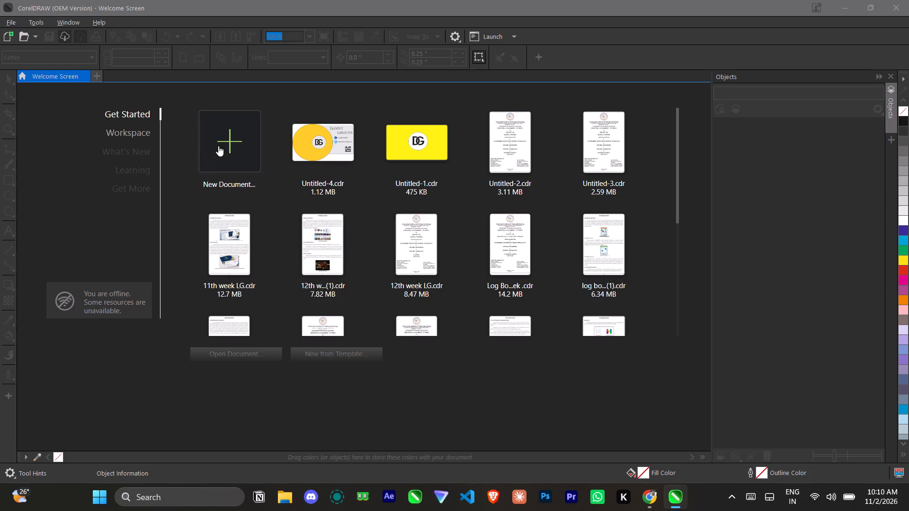
left_click(234, 139)
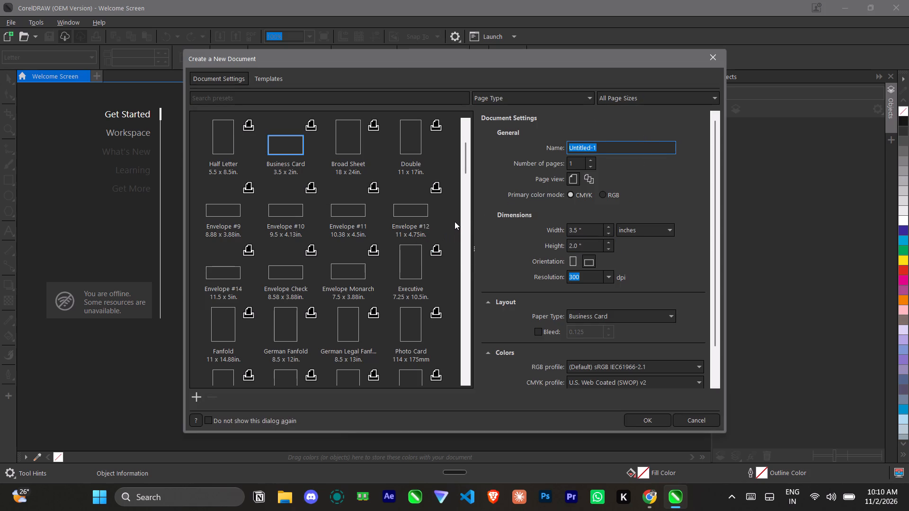
scroll(309, 229, "down", 5)
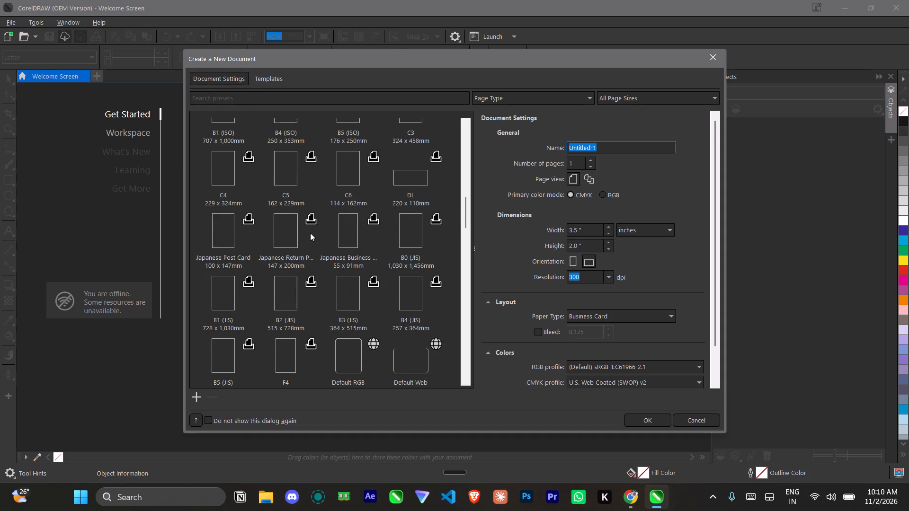
left_click(330, 89)
left_click(333, 96)
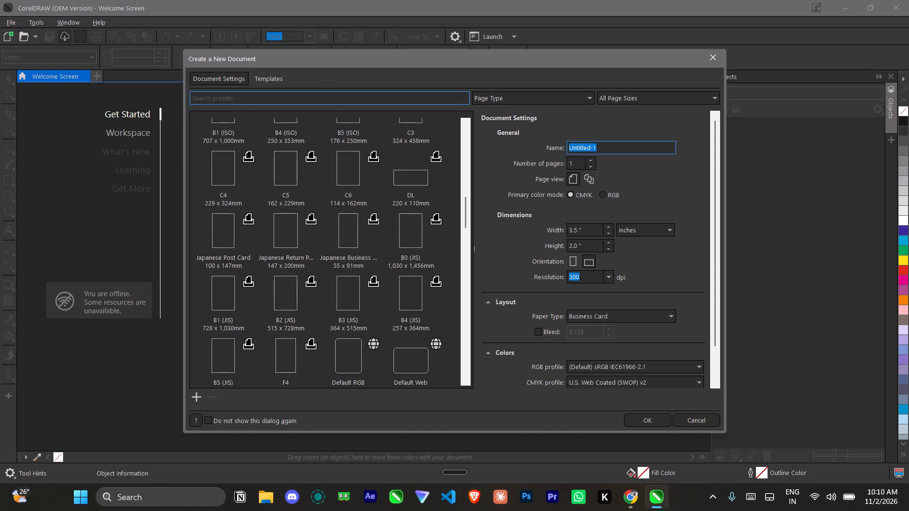
key("a")
key("4")
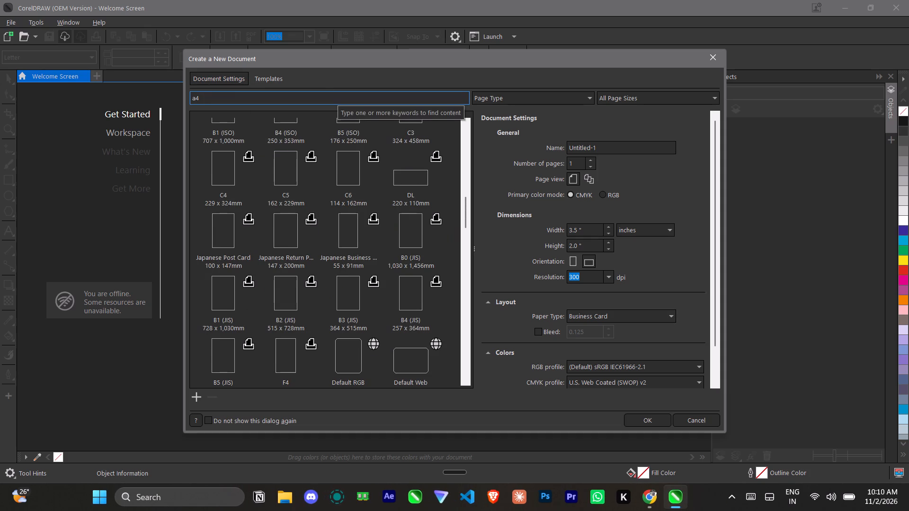
key("Return")
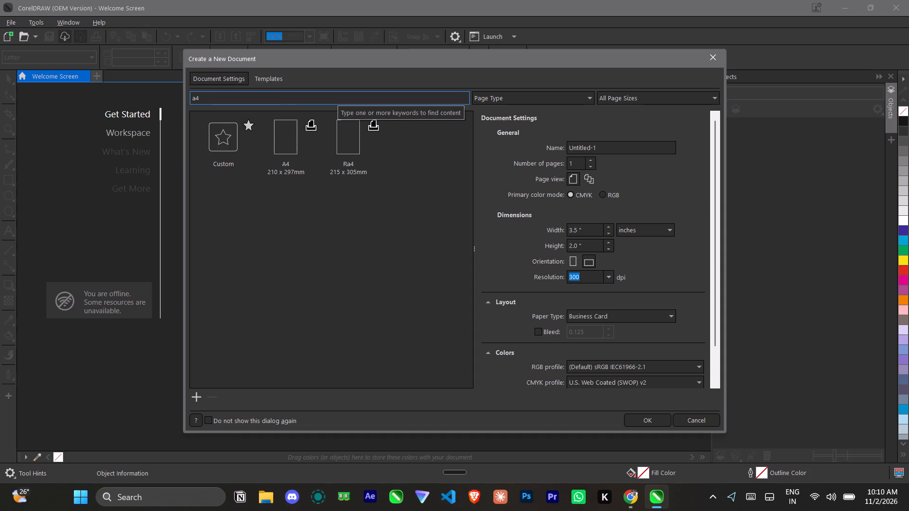
left_click(296, 144)
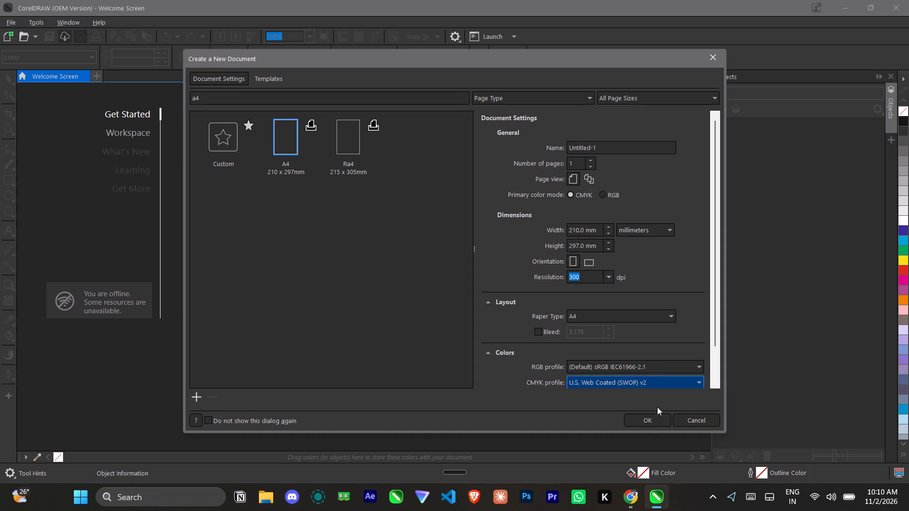
left_click(649, 424)
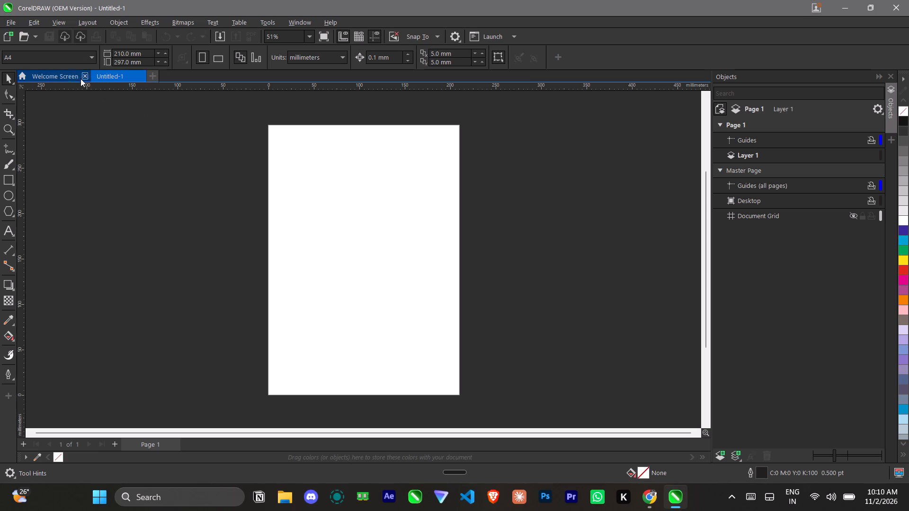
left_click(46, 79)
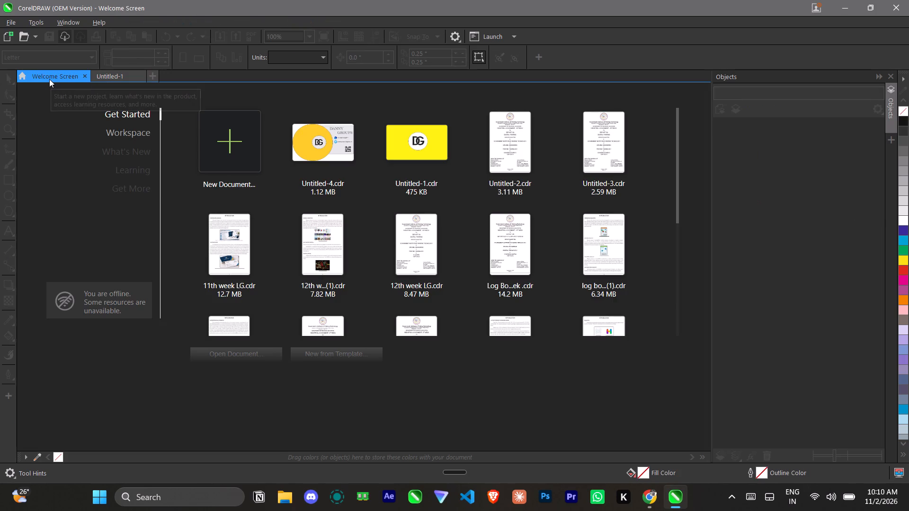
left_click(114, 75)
Start an import into the new document and browse the corel draw folder on New Volume (D:).
left_click(223, 34)
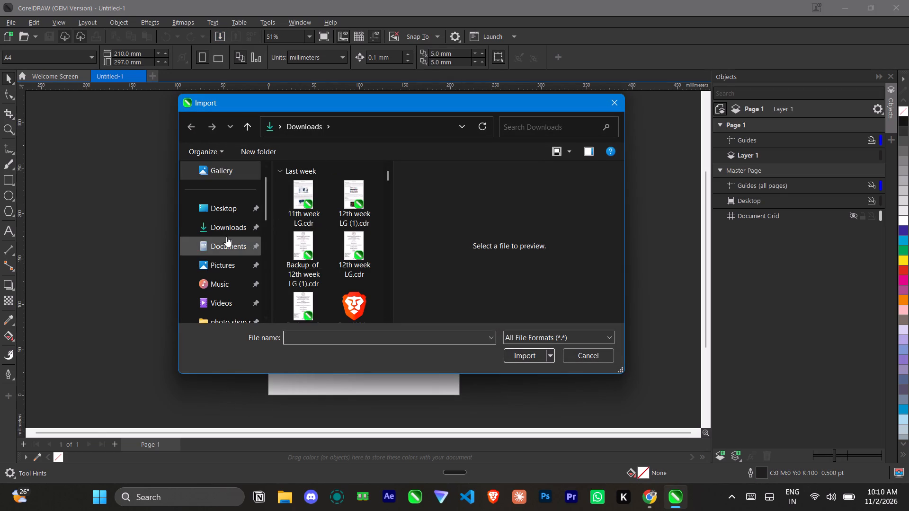
scroll(210, 285, "down", 1)
left_click(206, 307)
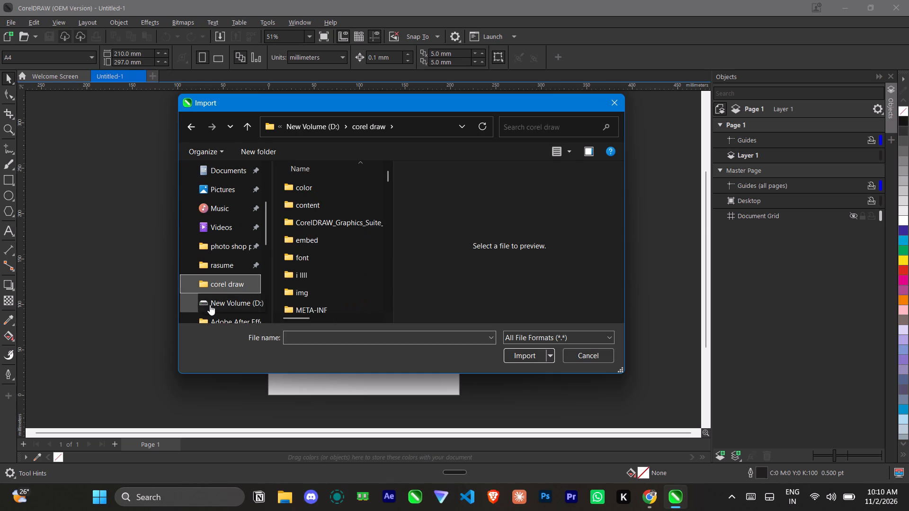
scroll(348, 229, "down", 1)
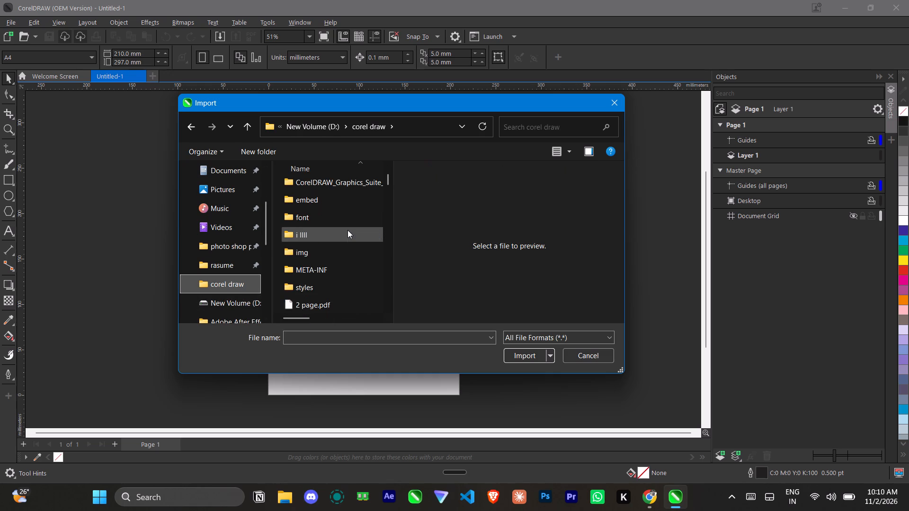
scroll(348, 230, "down", 2)
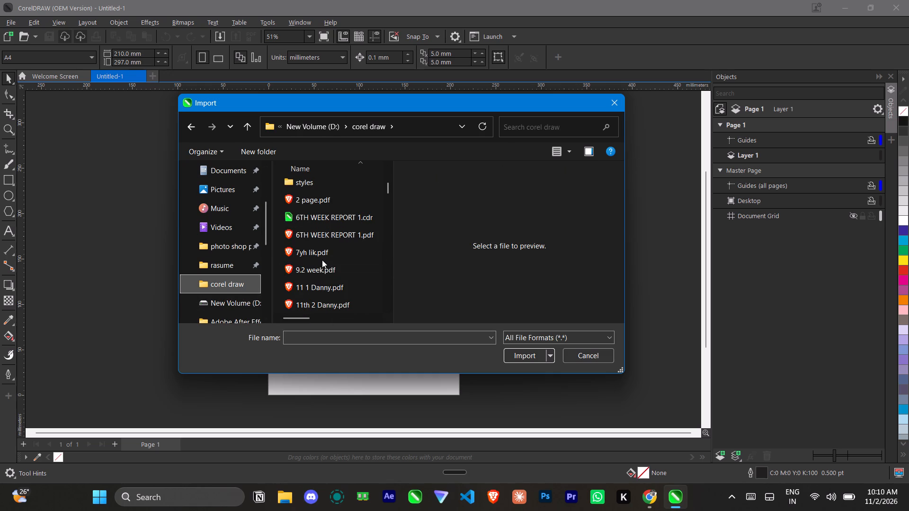
scroll(322, 258, "down", 2)
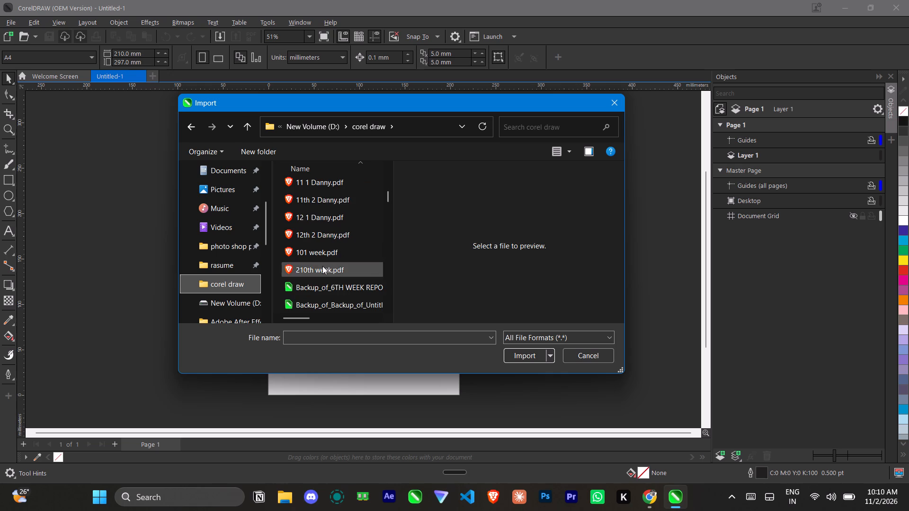
scroll(322, 266, "down", 7)
Hide the preview pane and show the folder's files as large icons.
left_click(600, 150)
left_click(588, 150)
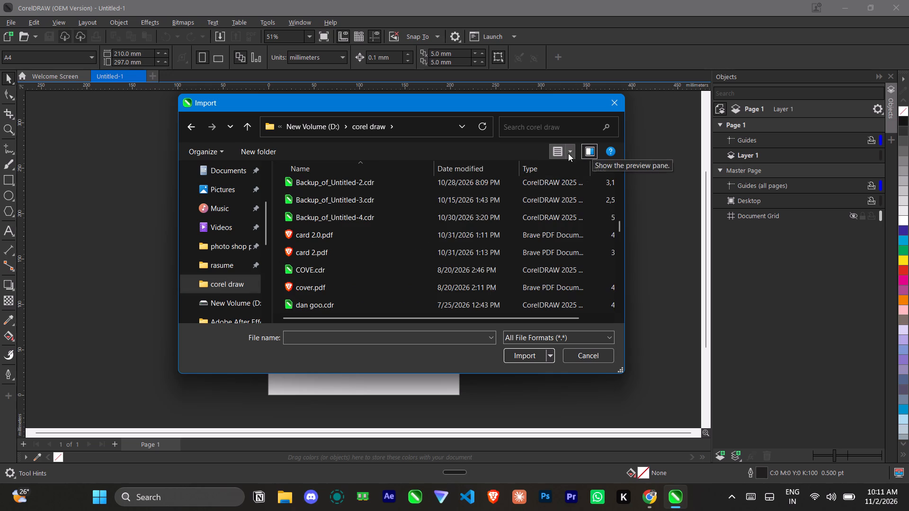
left_click(567, 153)
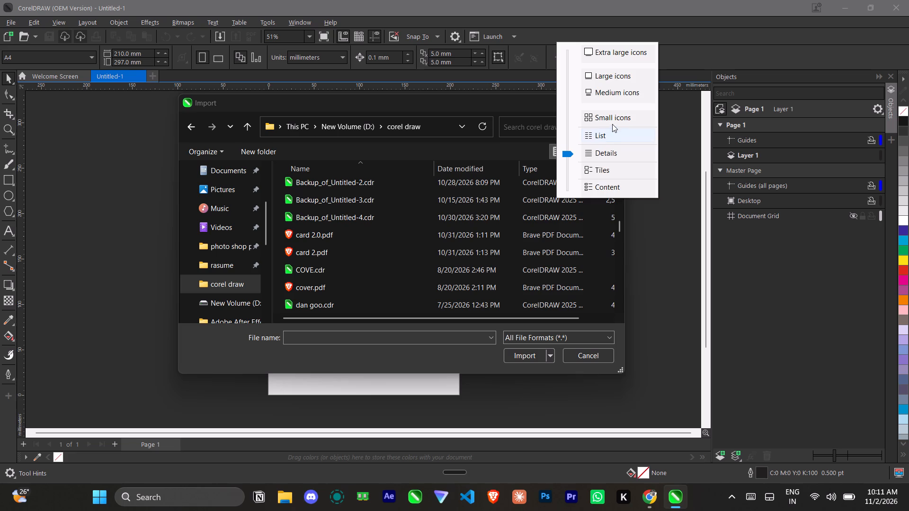
left_click(615, 118)
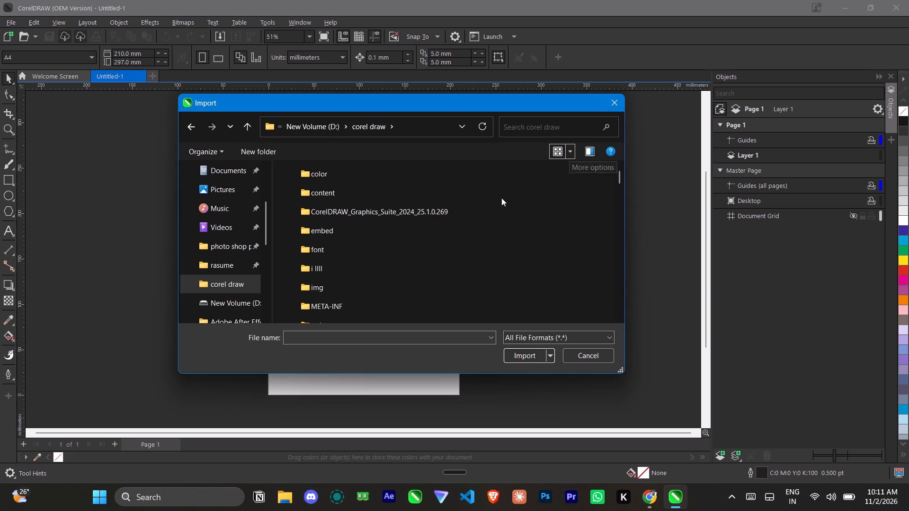
scroll(463, 234, "down", 5)
left_click(568, 152)
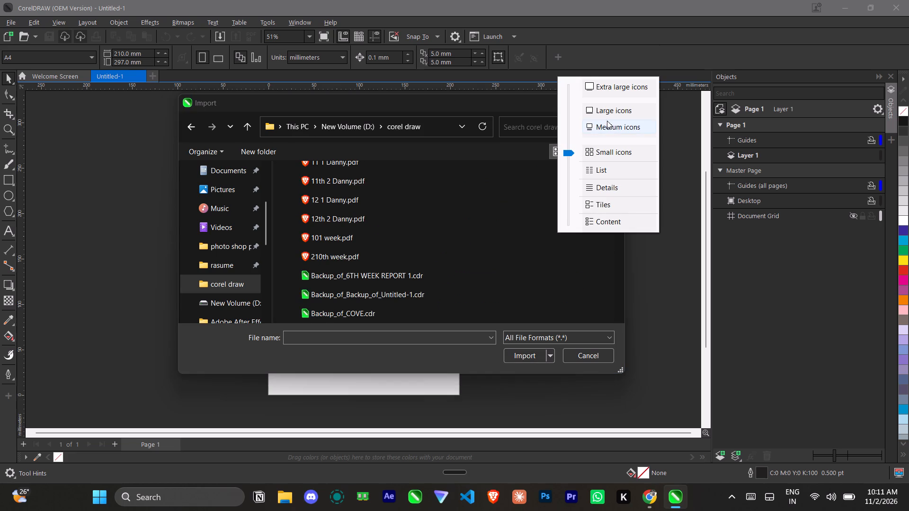
left_click(607, 111)
Look through the file thumbnails in the corel draw folder for the business card PDFs.
scroll(494, 214, "down", 4)
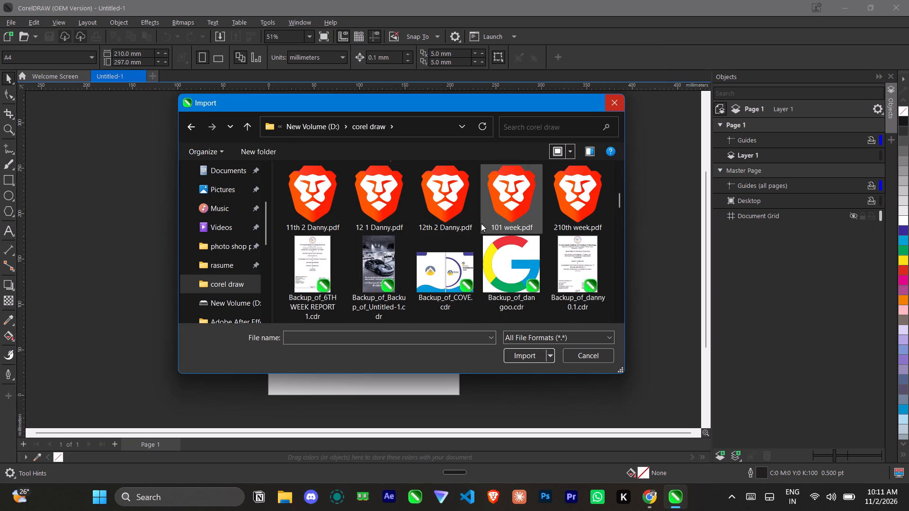
scroll(467, 246, "down", 3)
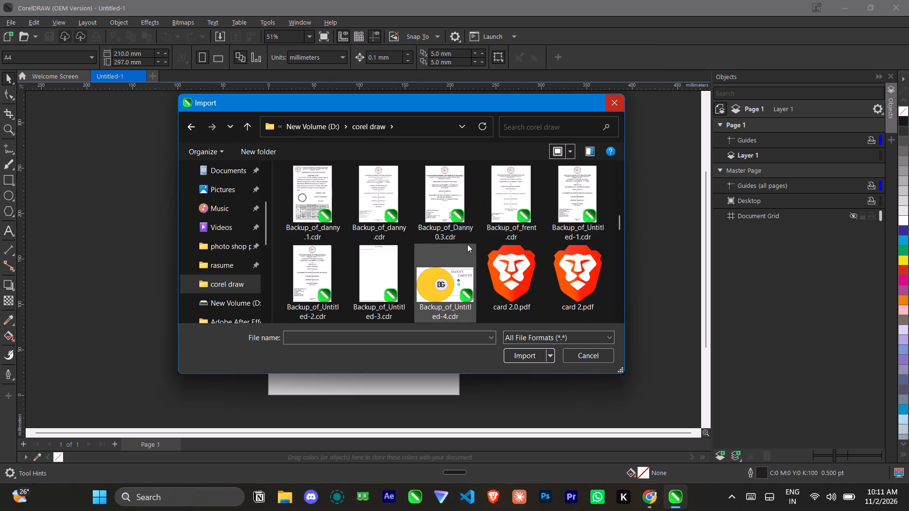
scroll(464, 263, "down", 1)
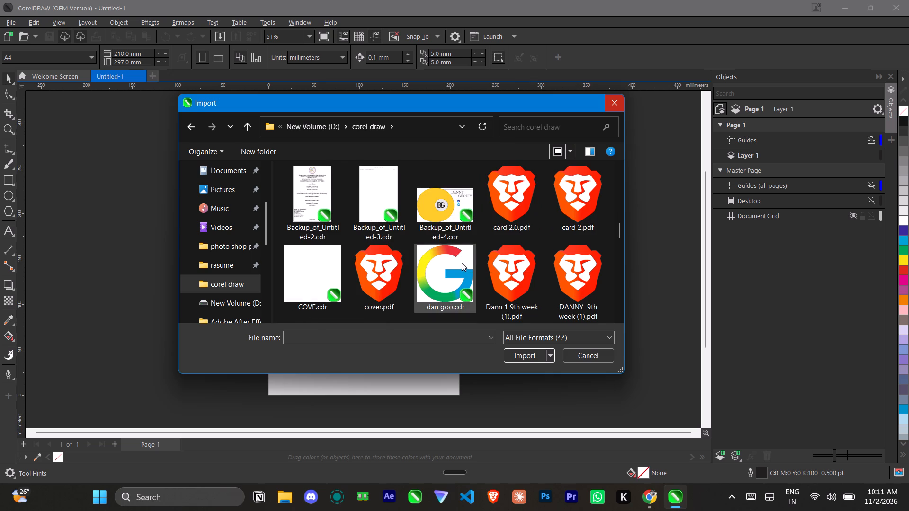
scroll(459, 260, "down", 5)
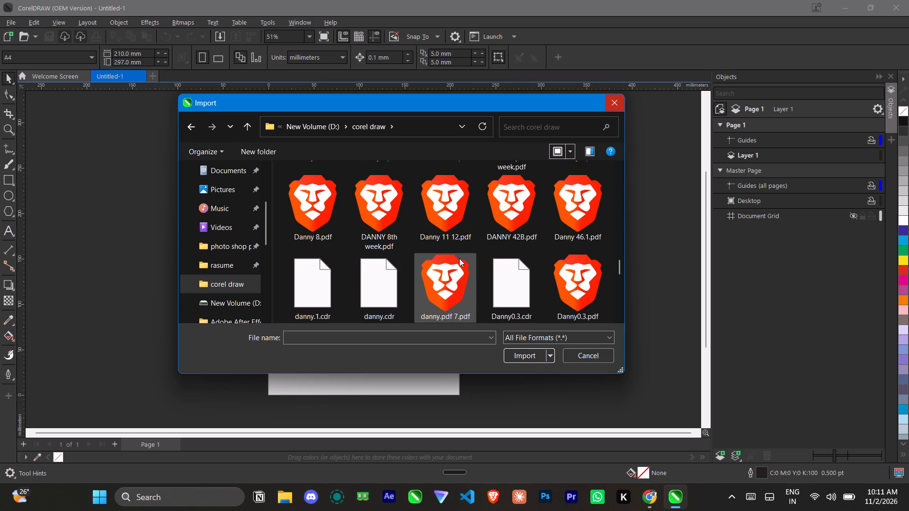
scroll(459, 258, "down", 4)
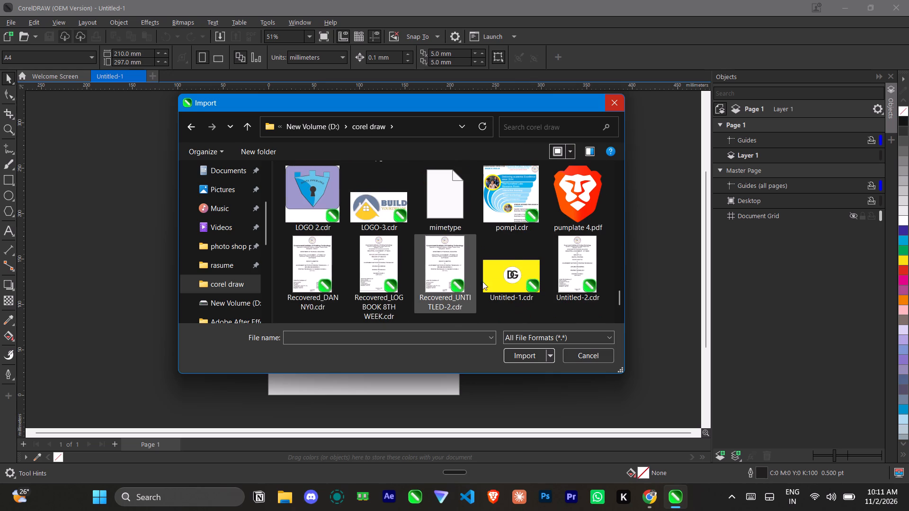
scroll(516, 258, "down", 1)
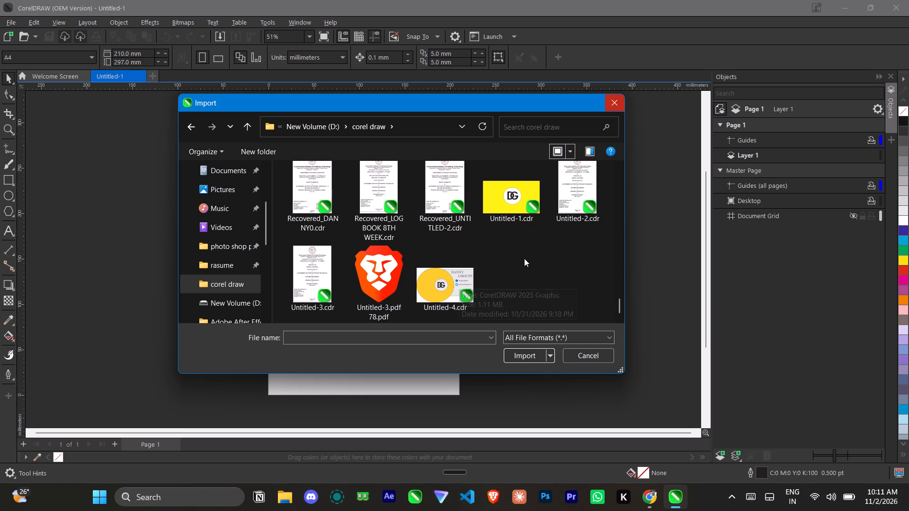
scroll(503, 259, "up", 1)
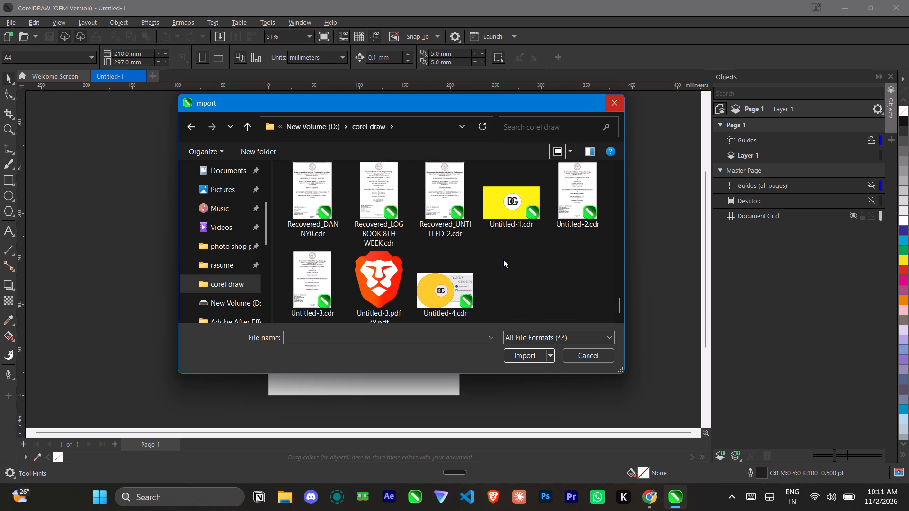
scroll(503, 259, "up", 6)
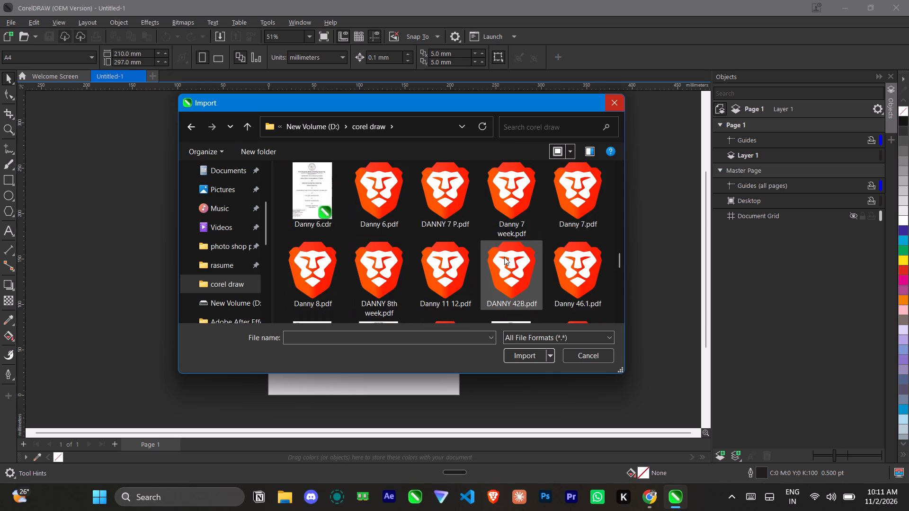
scroll(504, 257, "down", 1)
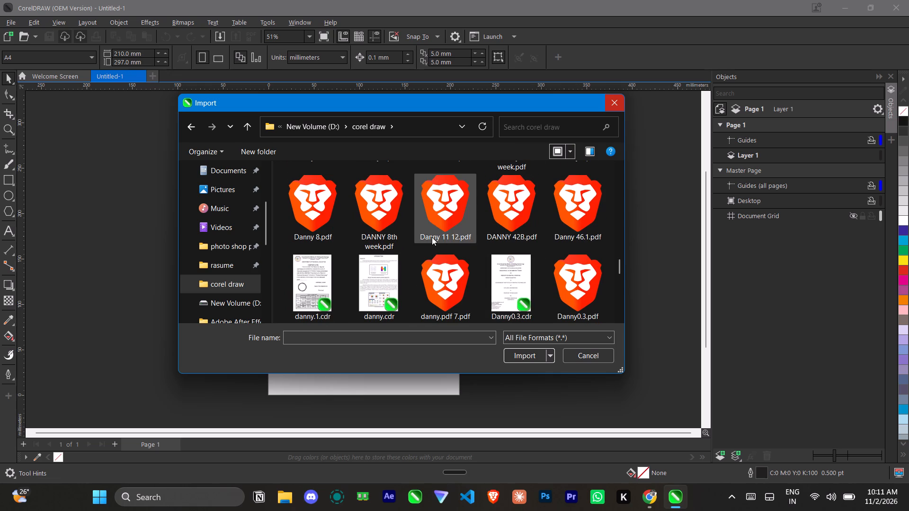
scroll(432, 237, "up", 2)
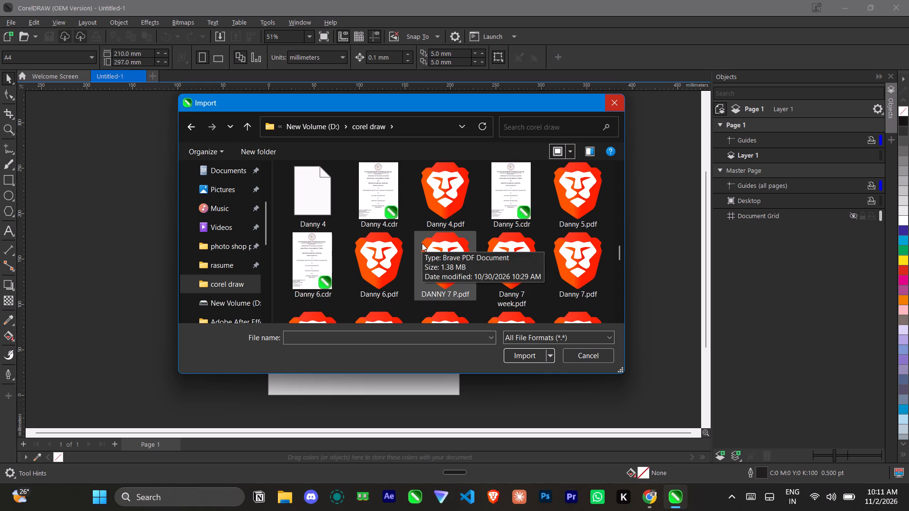
scroll(477, 267, "up", 2)
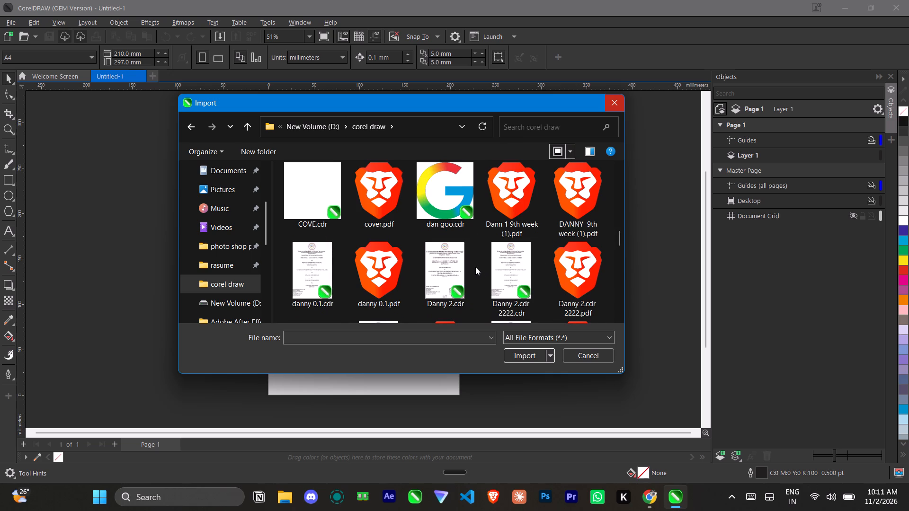
scroll(474, 265, "up", 3)
scroll(474, 265, "down", 1)
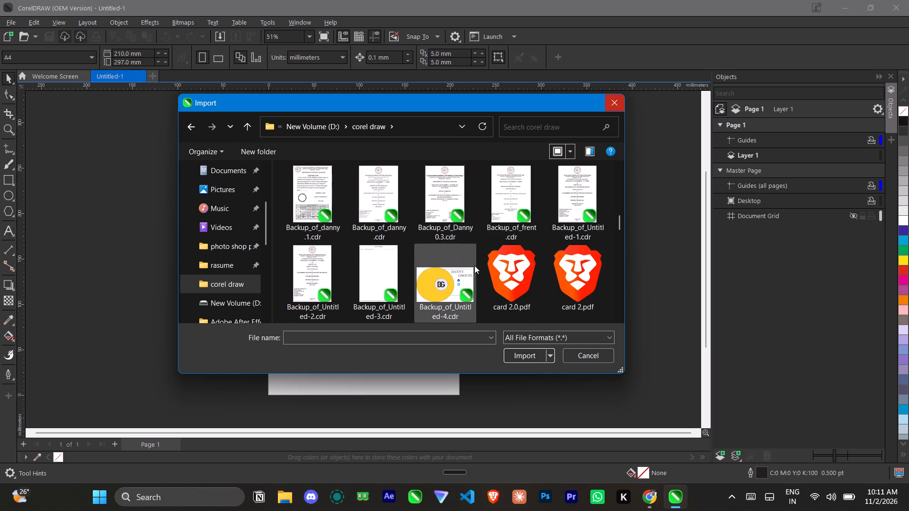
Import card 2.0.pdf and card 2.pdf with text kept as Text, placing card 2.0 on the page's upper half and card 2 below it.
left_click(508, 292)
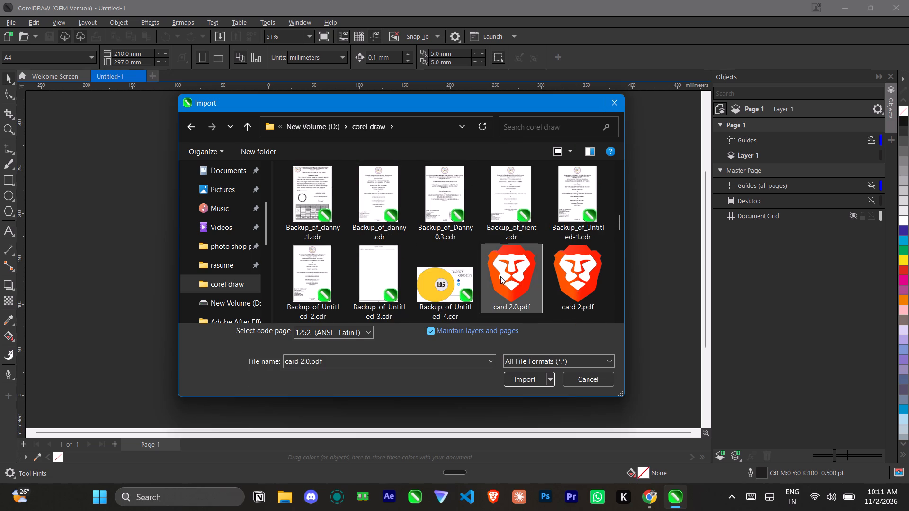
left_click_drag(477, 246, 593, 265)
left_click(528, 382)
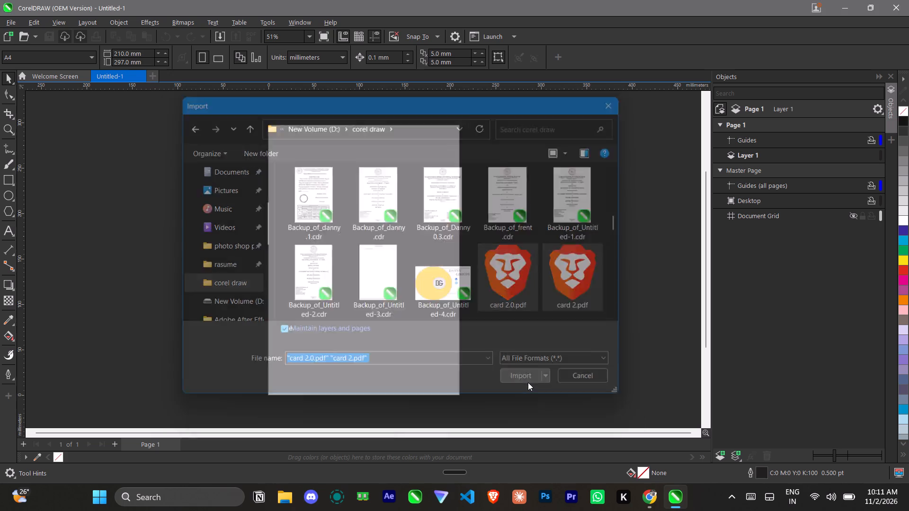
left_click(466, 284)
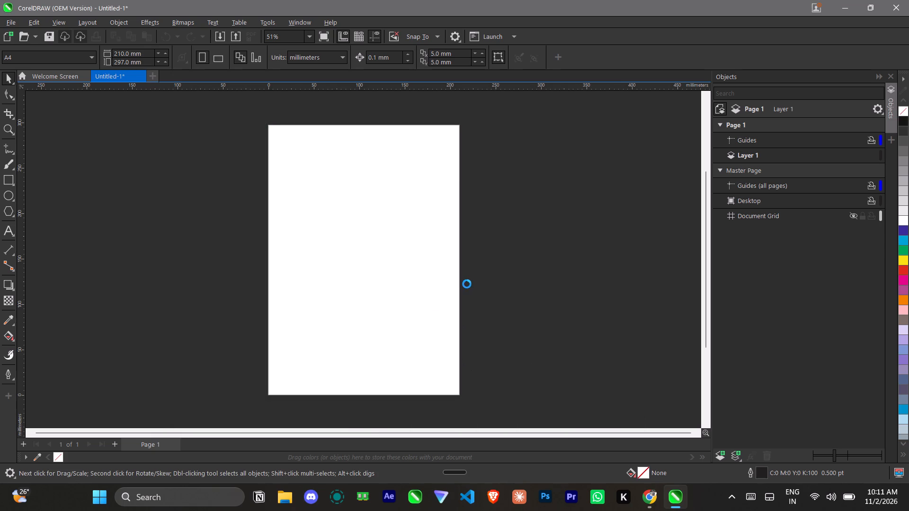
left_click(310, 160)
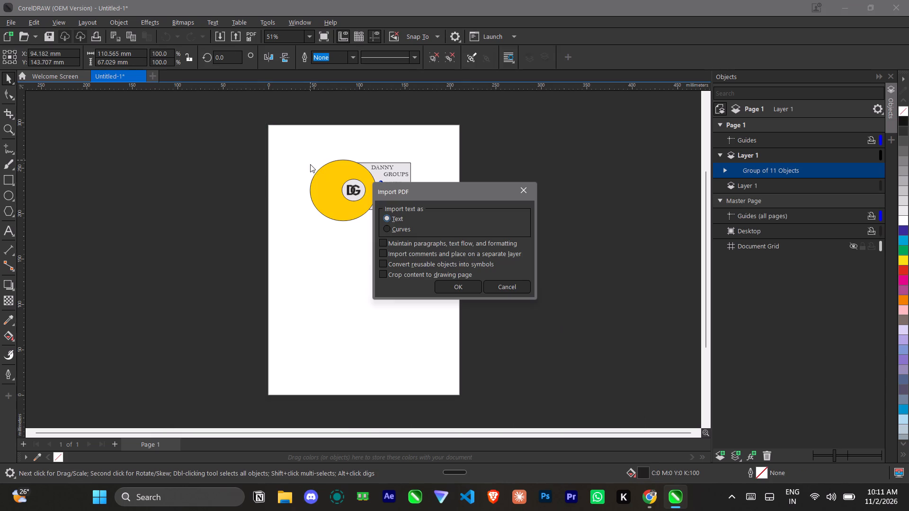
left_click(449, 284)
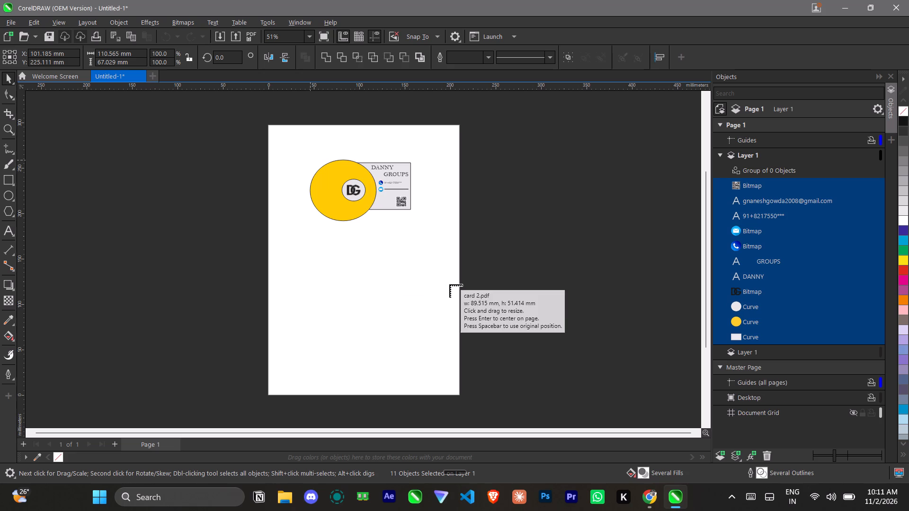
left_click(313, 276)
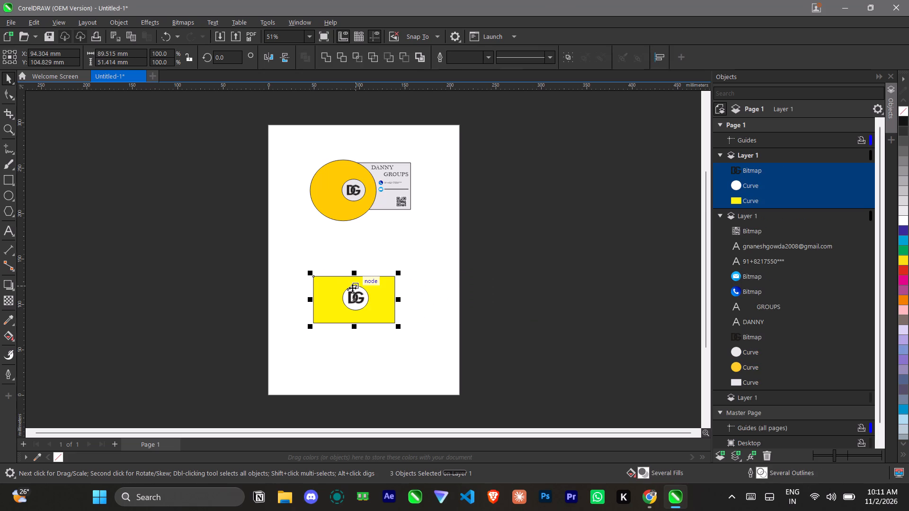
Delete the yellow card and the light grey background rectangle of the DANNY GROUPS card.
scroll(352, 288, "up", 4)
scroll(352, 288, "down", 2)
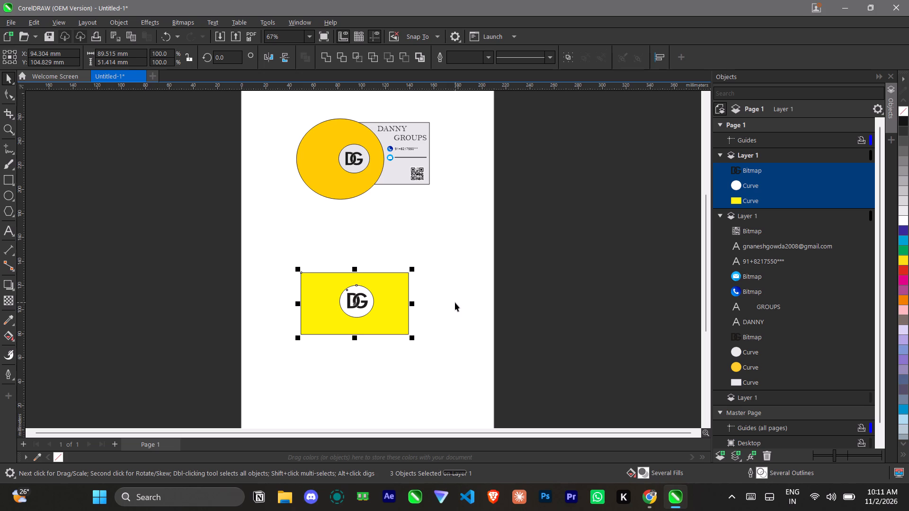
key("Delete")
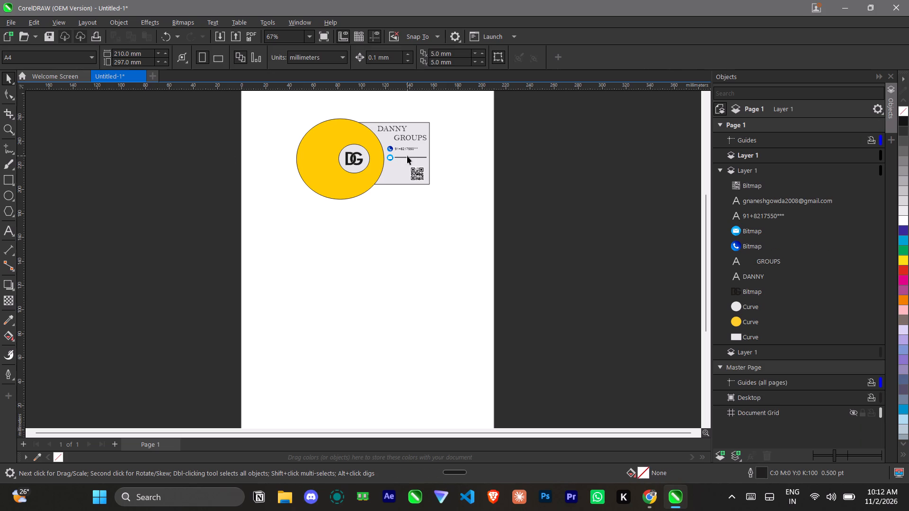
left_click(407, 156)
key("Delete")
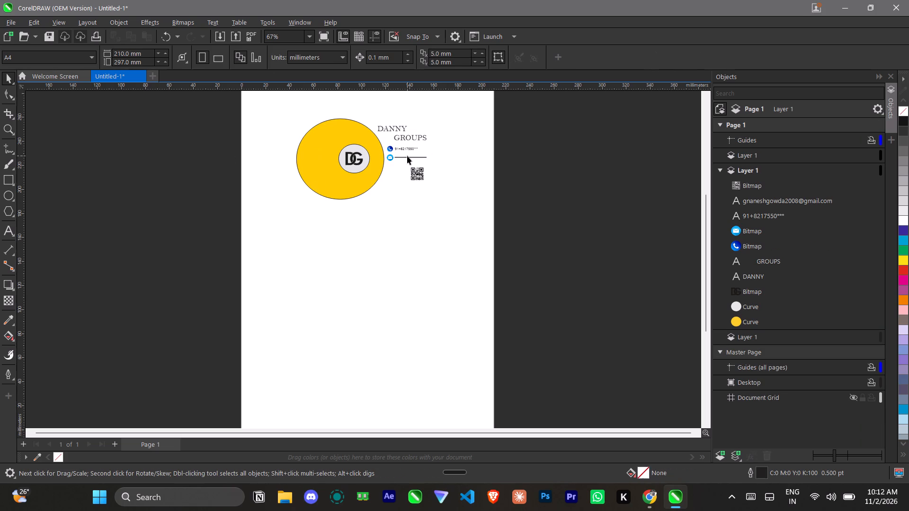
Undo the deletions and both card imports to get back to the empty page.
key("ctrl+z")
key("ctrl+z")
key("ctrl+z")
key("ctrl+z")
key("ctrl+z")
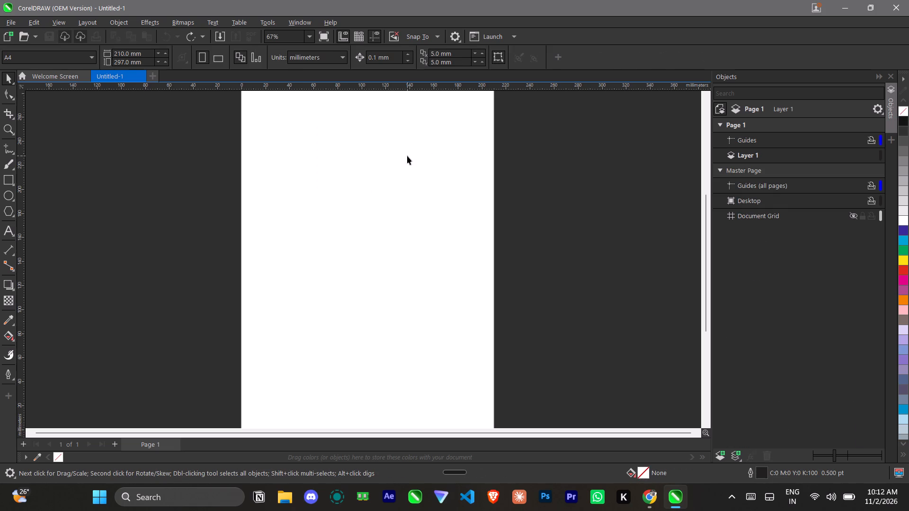
Switch to File Explorer and open card 2.0.pdf from the corel draw folder to check the card design, closing the viewer again.
left_click(288, 499)
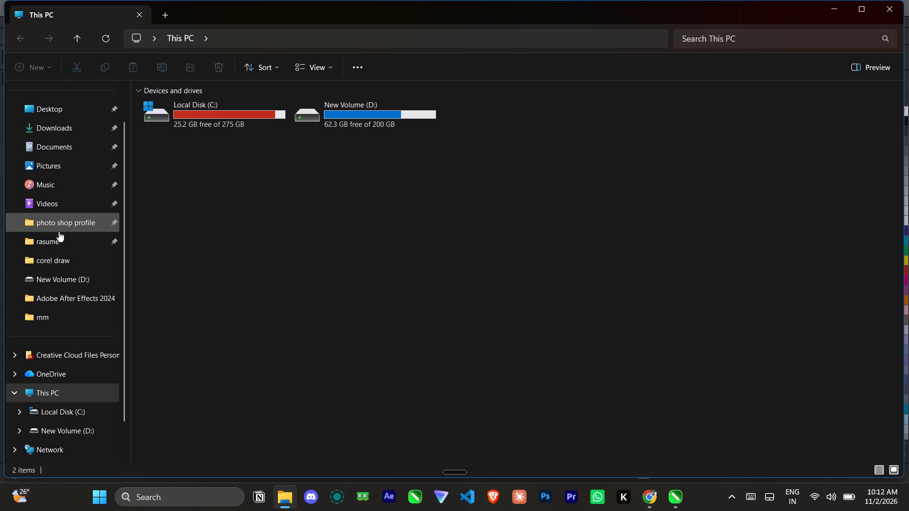
left_click(54, 263)
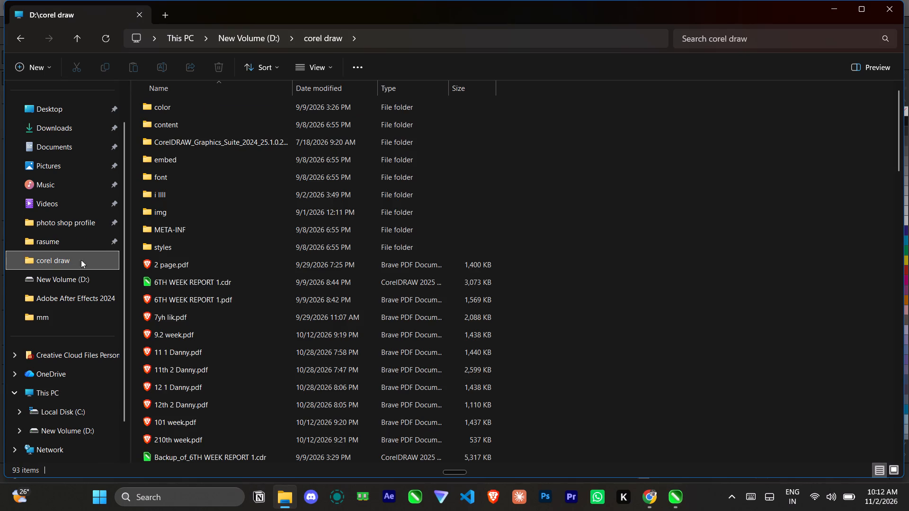
scroll(169, 256, "down", 3)
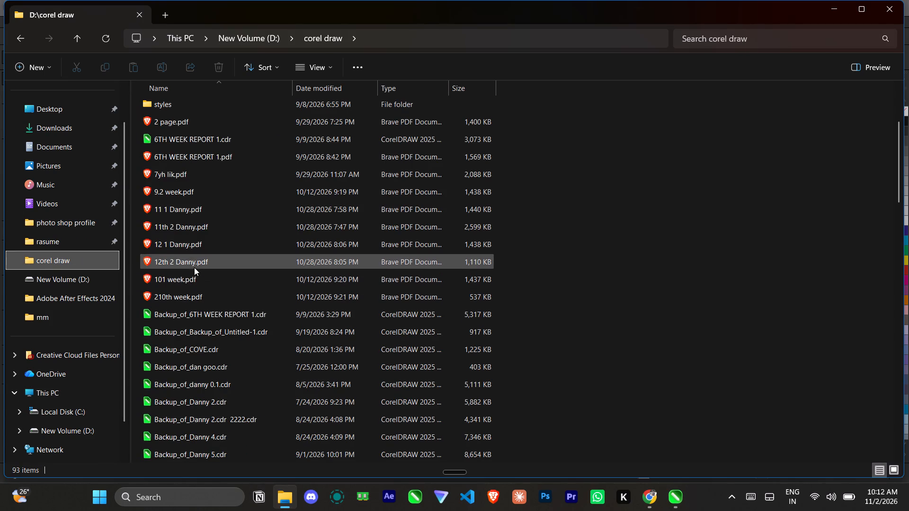
scroll(193, 259, "down", 5)
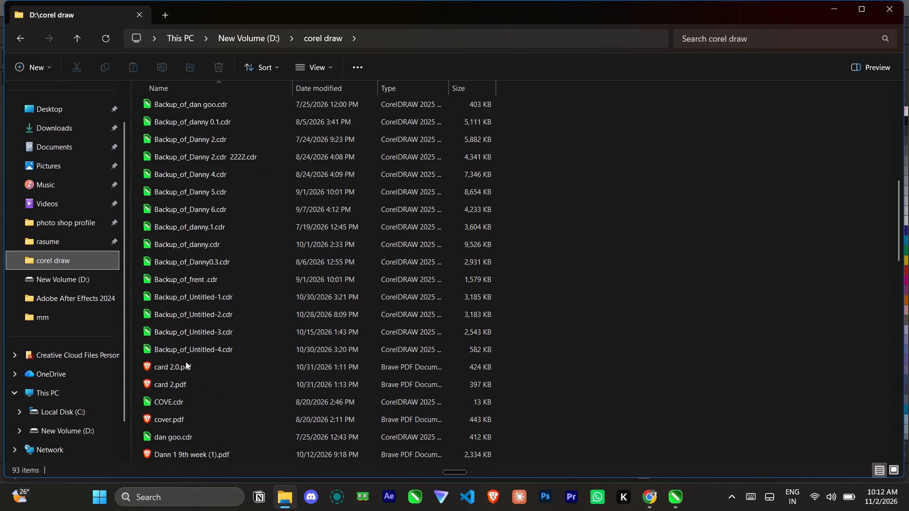
double_click(186, 362)
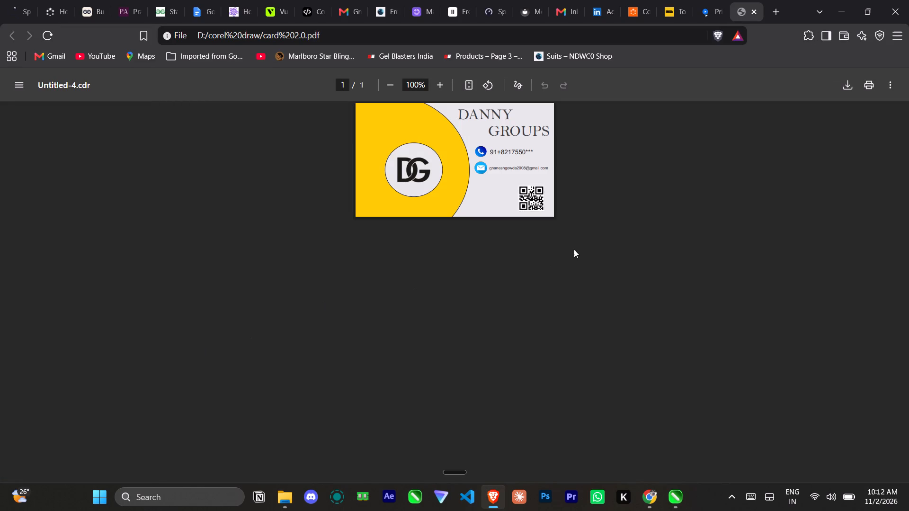
scroll(576, 243, "up", 3)
left_click(893, 11)
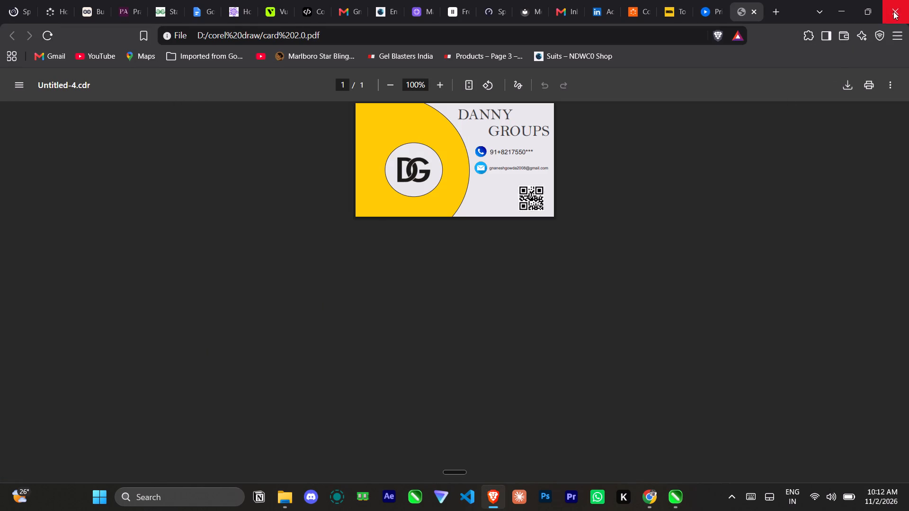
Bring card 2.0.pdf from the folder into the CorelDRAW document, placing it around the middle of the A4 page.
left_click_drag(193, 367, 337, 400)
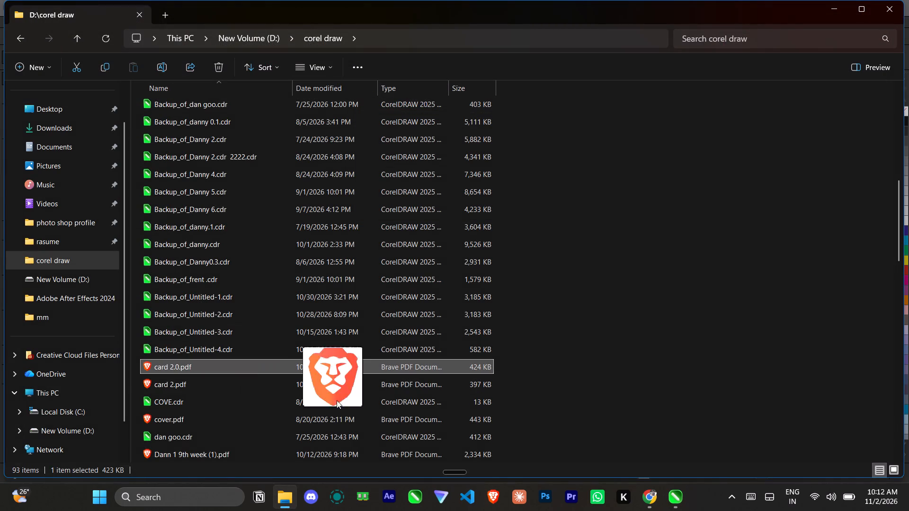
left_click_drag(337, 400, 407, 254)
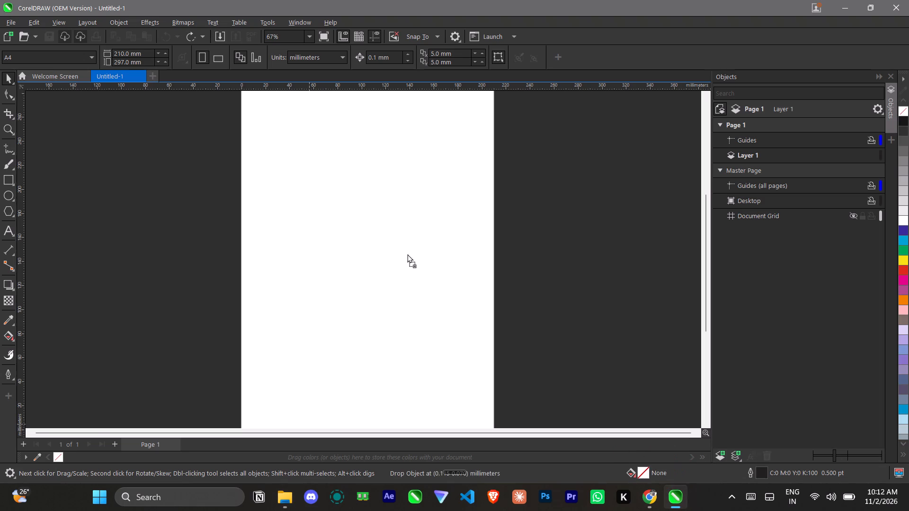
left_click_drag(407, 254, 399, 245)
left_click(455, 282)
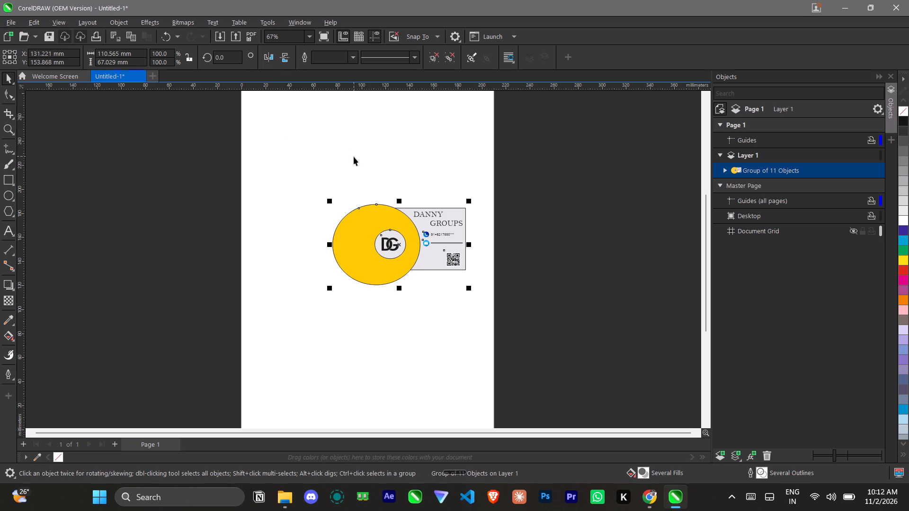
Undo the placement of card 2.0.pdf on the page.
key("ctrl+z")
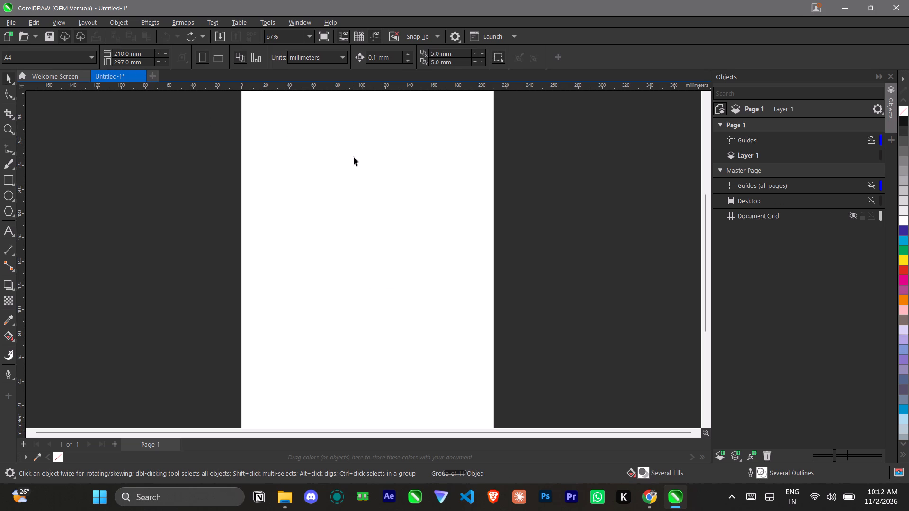
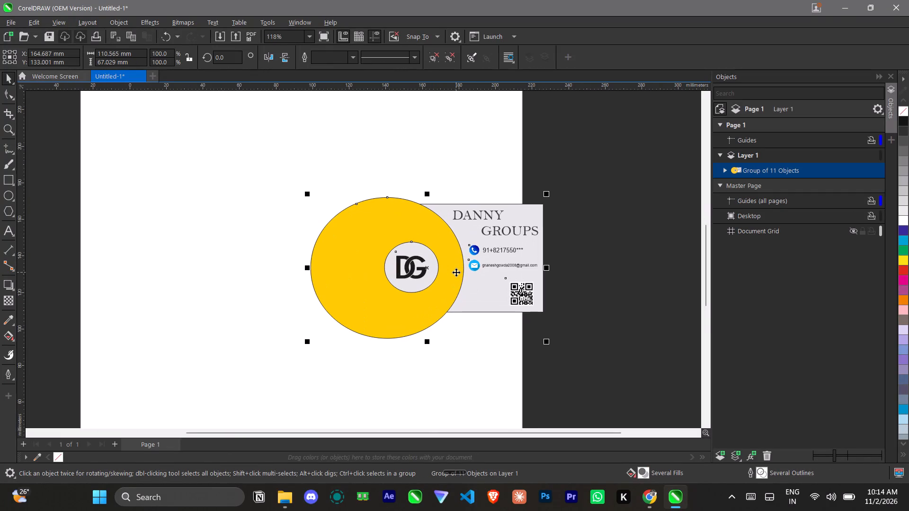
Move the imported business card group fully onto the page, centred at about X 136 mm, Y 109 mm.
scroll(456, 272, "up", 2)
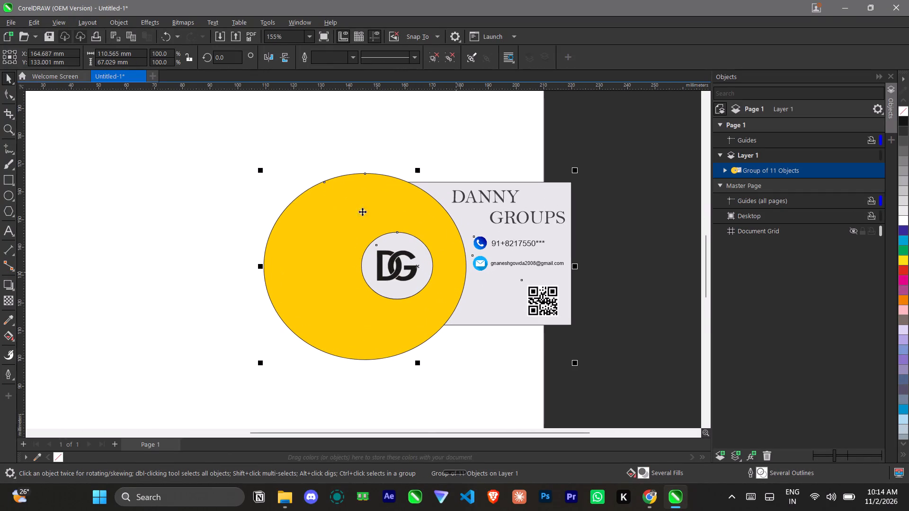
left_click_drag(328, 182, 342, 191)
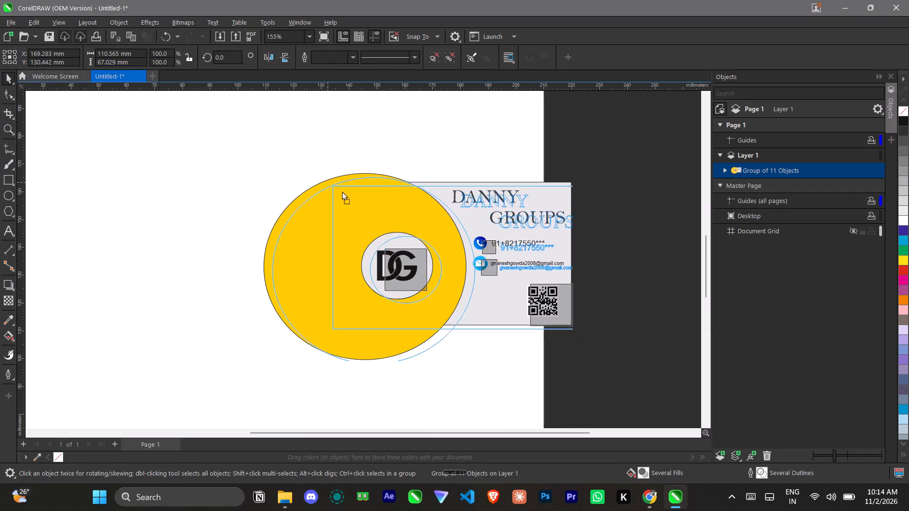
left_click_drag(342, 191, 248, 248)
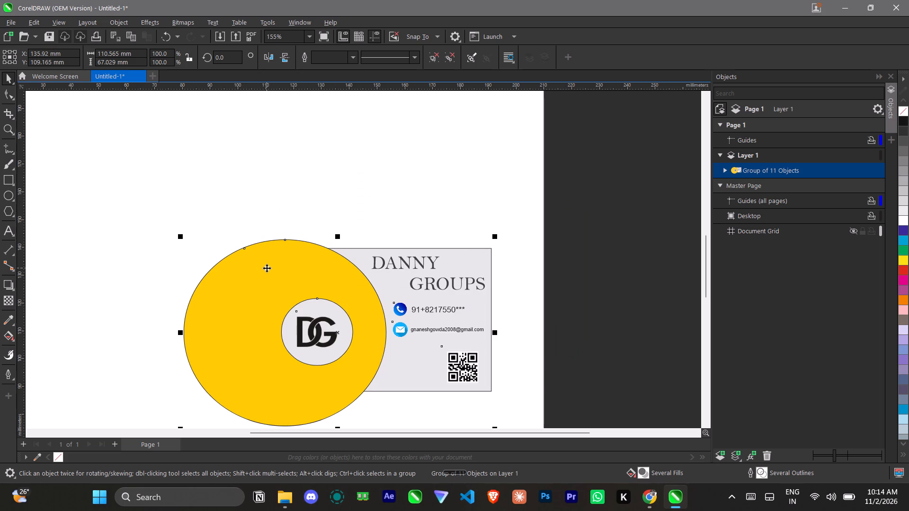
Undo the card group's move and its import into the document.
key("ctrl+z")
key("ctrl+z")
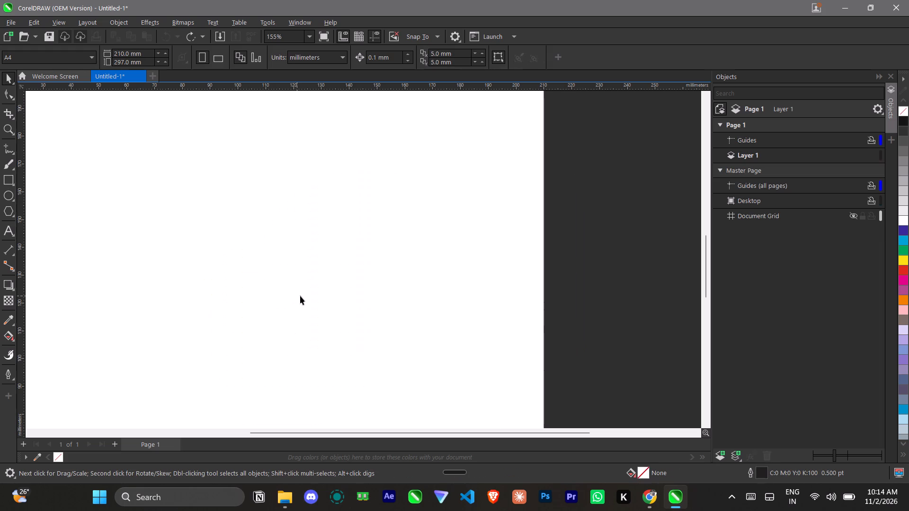
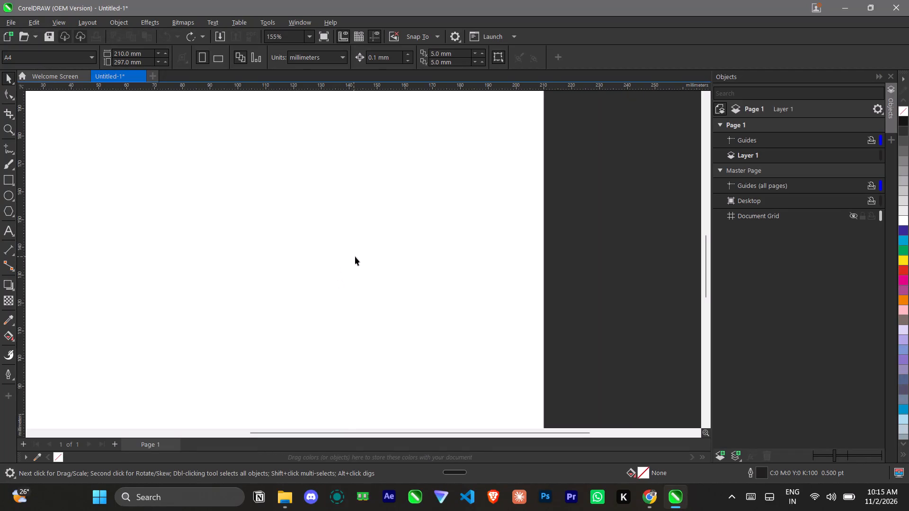
Open the recent business card document Untitled-4.cdr from the Welcome Screen.
left_click(53, 74)
left_click(302, 150)
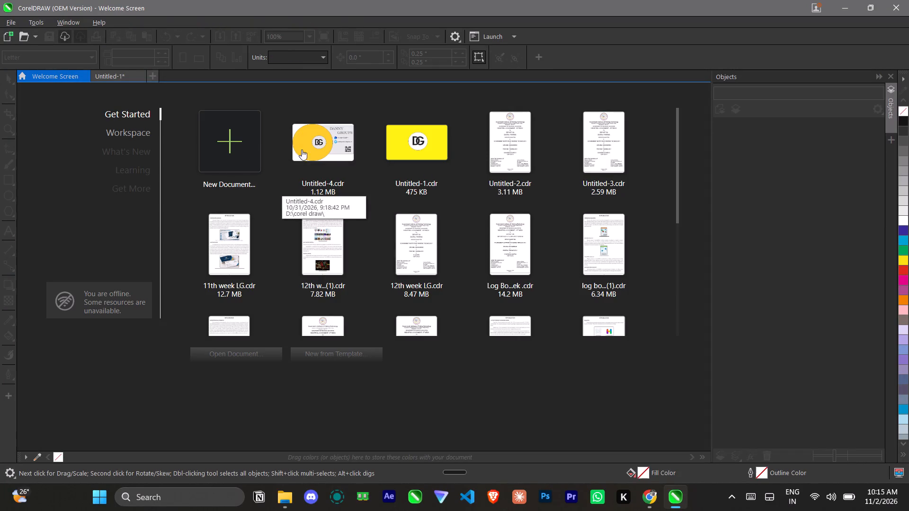
Move the yellow circle off the card's left side, centring it at about X -1.13 in, Y 0.63 in.
left_click(174, 182)
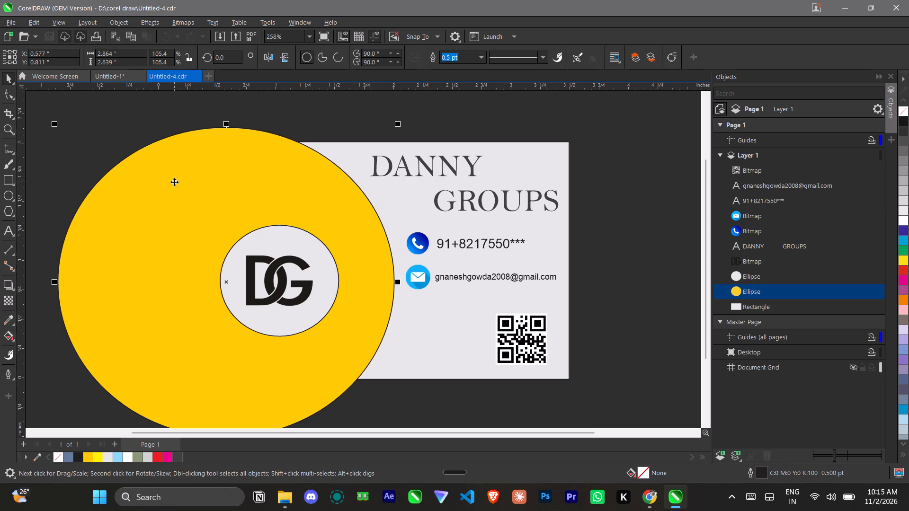
left_click_drag(178, 188, 26, 199)
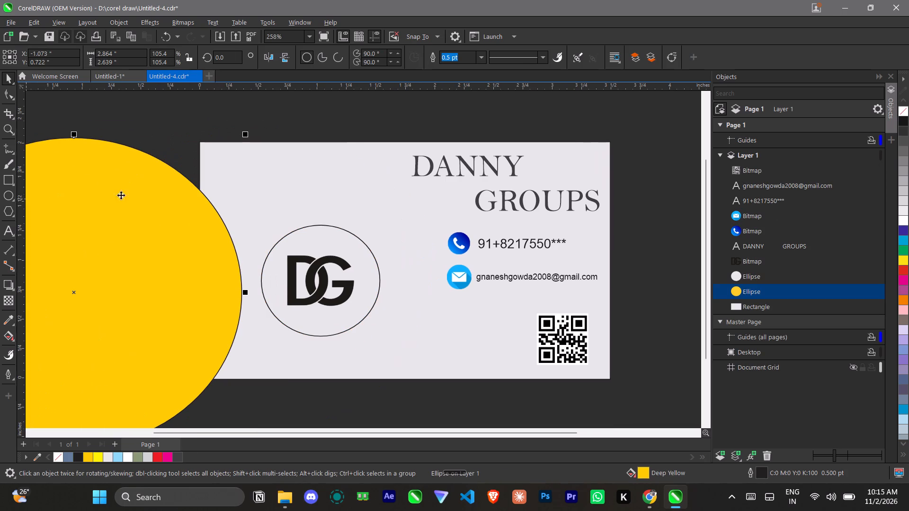
scroll(249, 173, "down", 3)
left_click_drag(132, 229, 169, 229)
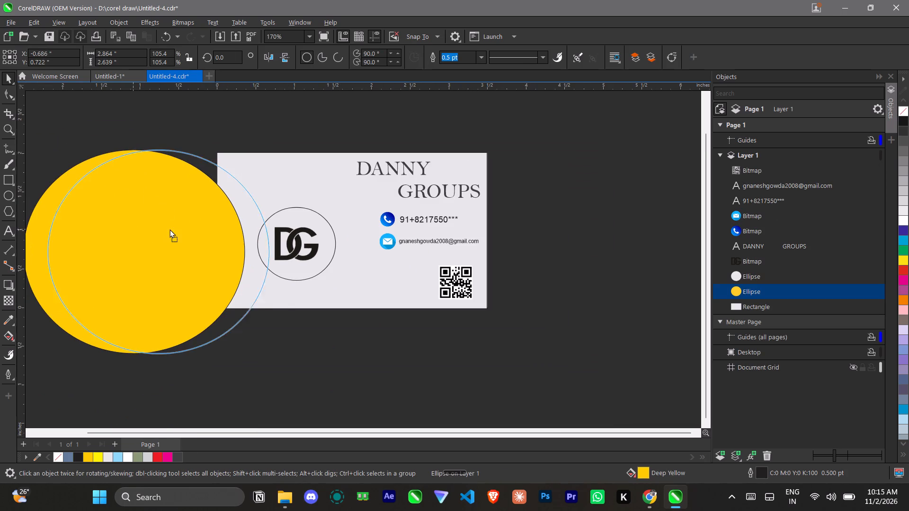
left_click_drag(169, 229, 151, 238)
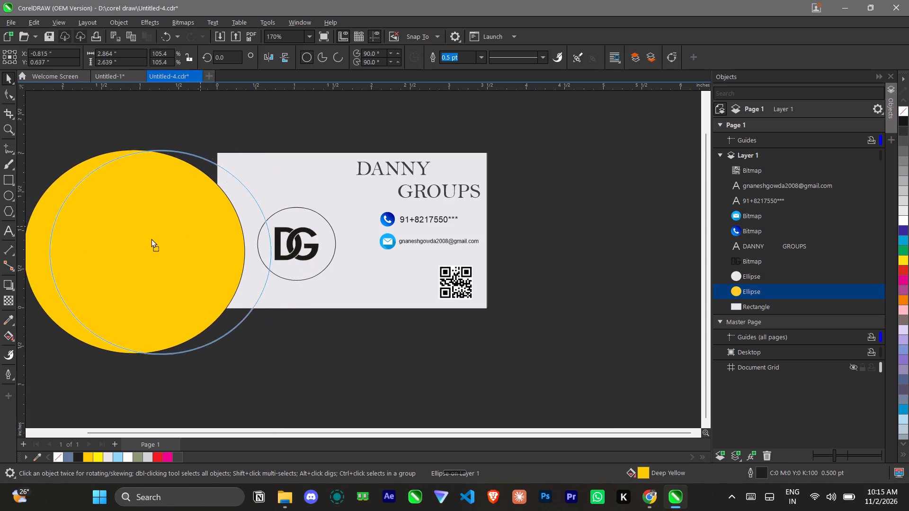
left_click_drag(151, 238, 128, 236)
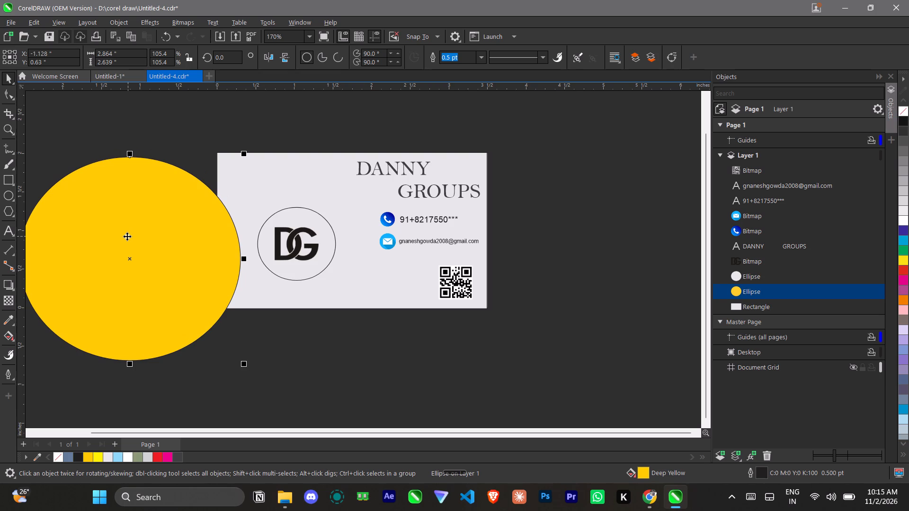
Draw a vertical 2-Point Line about 2.59 in long along the card's left edge, extending beyond its top and bottom.
left_click(15, 101)
left_click(13, 98)
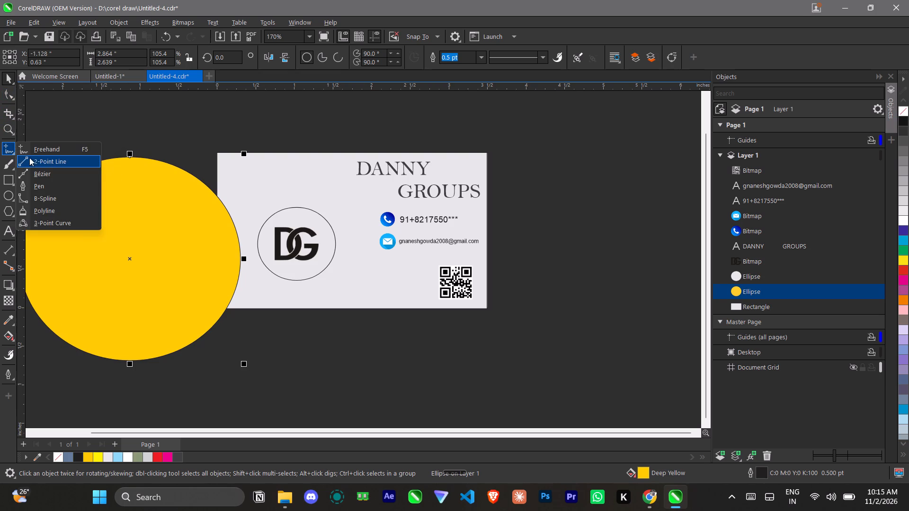
left_click(35, 159)
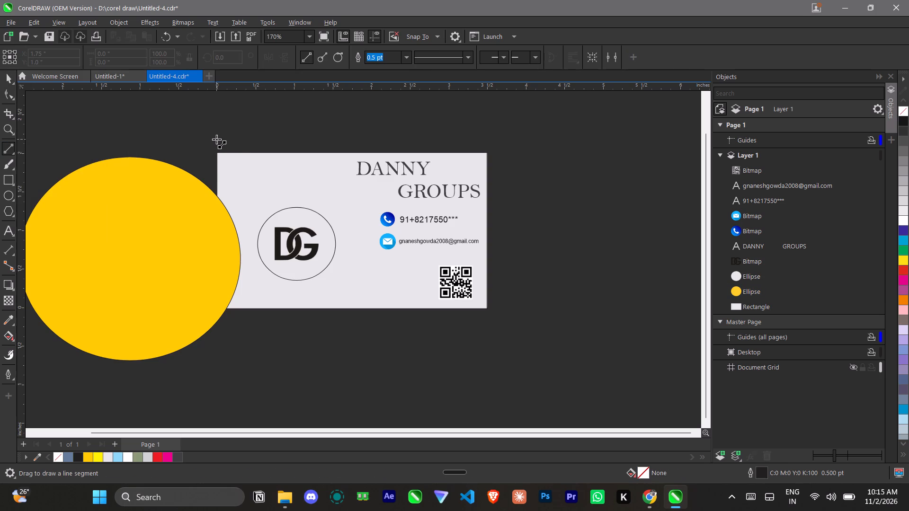
left_click_drag(216, 139, 205, 287)
left_click_drag(205, 287, 218, 336)
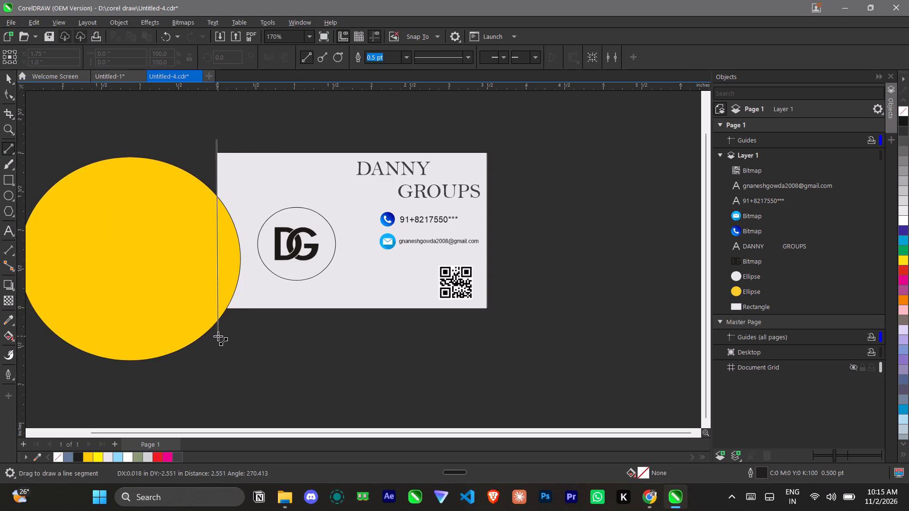
left_click_drag(218, 336, 219, 339)
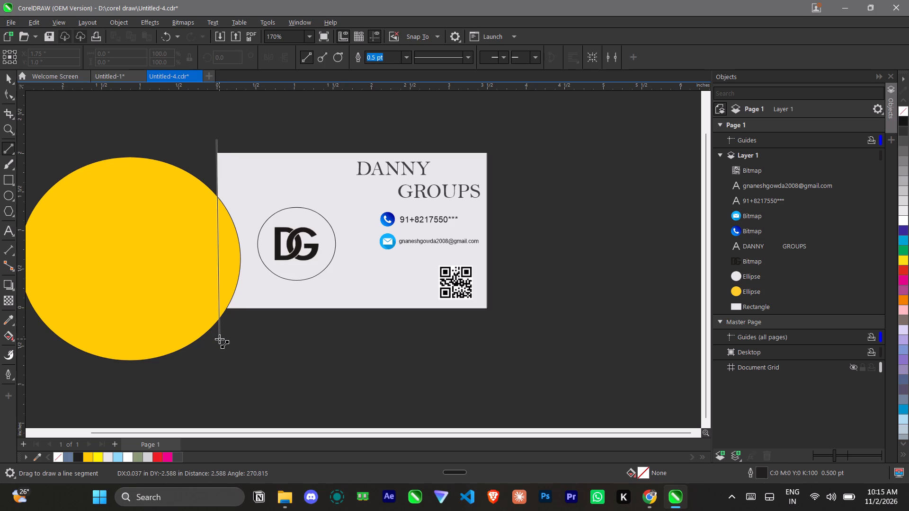
left_click_drag(219, 339, 217, 339)
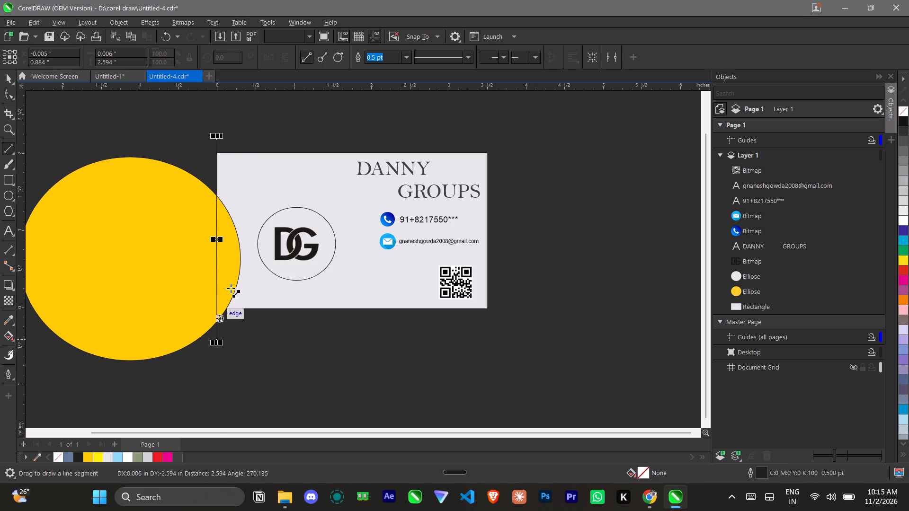
scroll(204, 170, "up", 6)
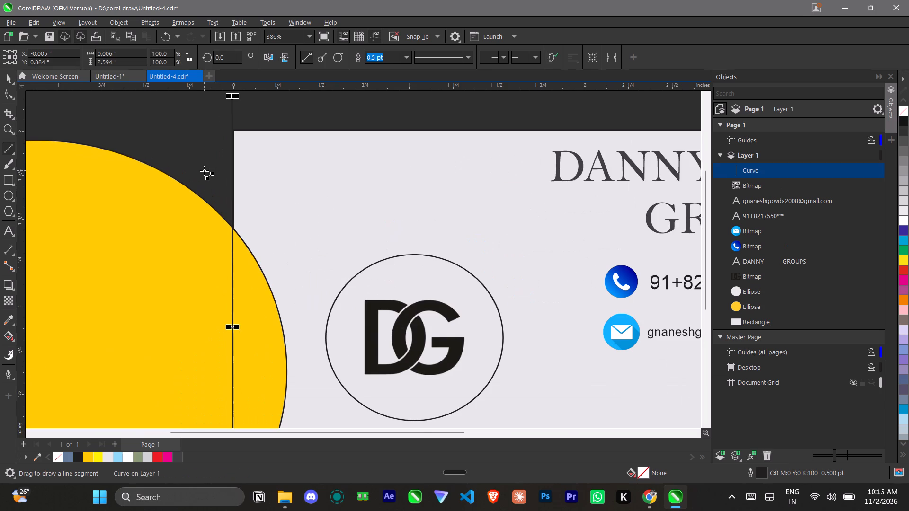
scroll(204, 170, "down", 7)
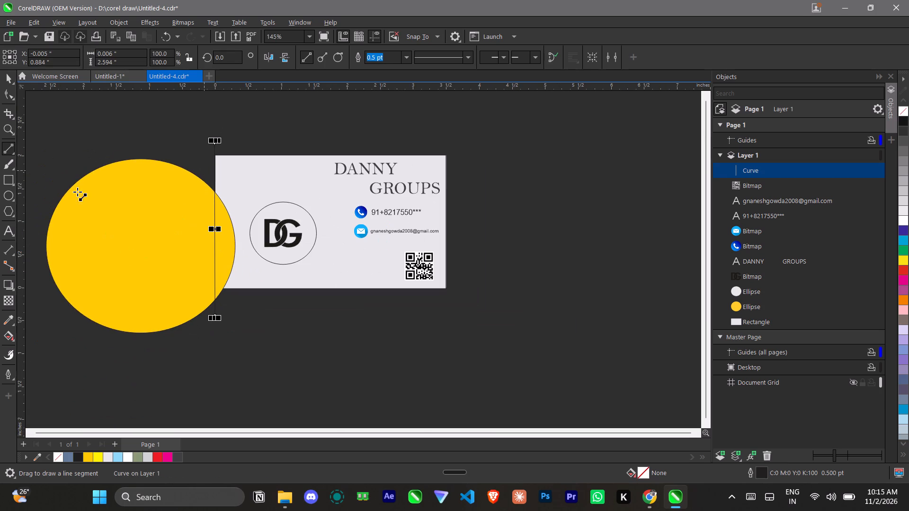
Move the yellow circle back behind the DG logo, centring it at about X 0.53 in, Y 0.77 in.
left_click(15, 76)
left_click(104, 197)
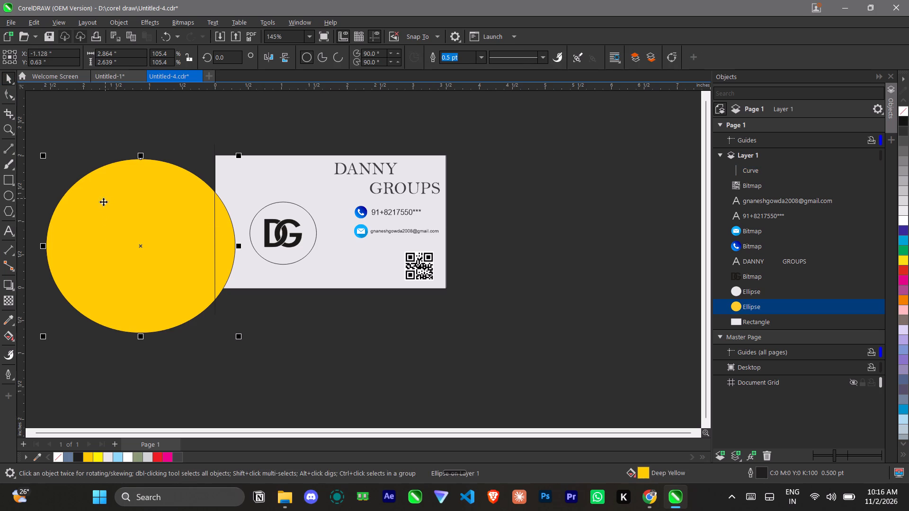
left_click_drag(140, 246, 244, 234)
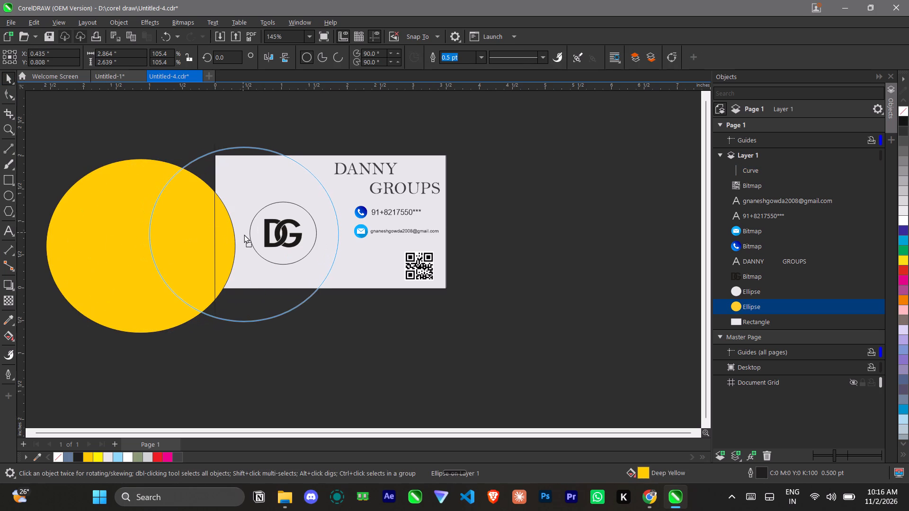
left_click_drag(244, 234, 248, 237)
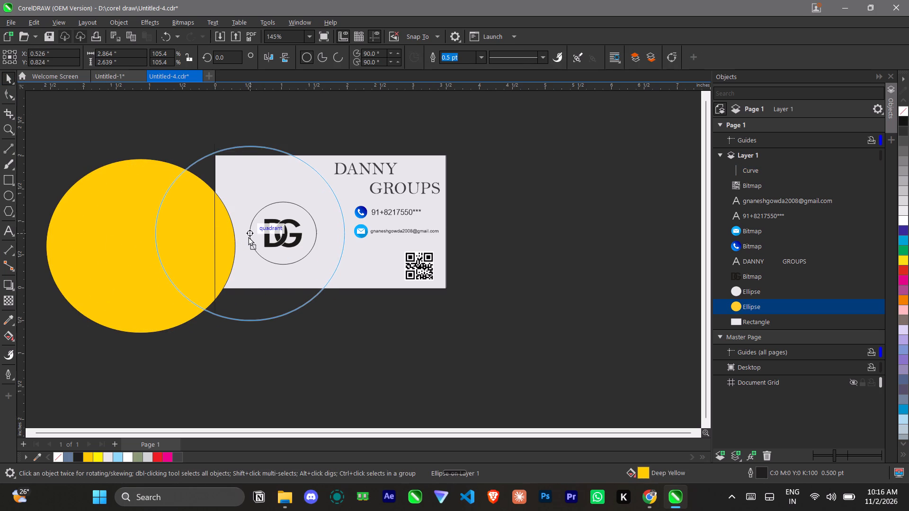
left_click_drag(248, 237, 250, 237)
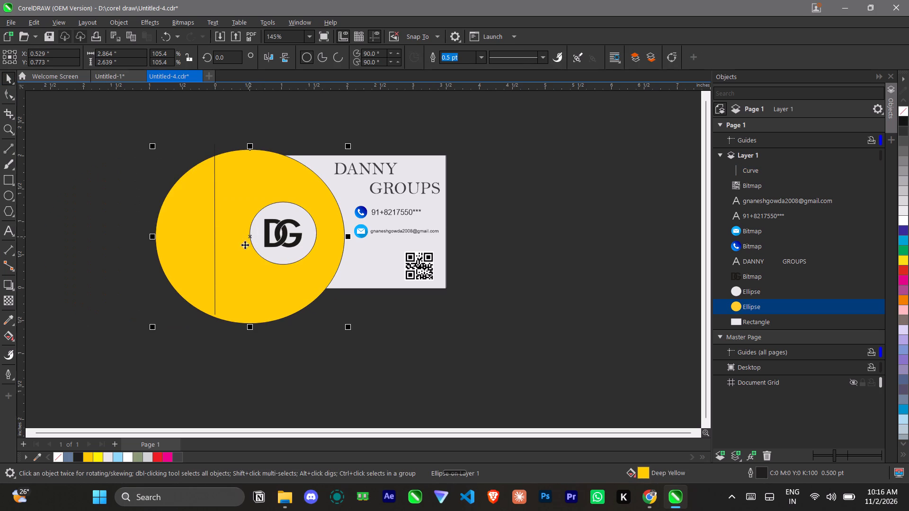
left_click(406, 346)
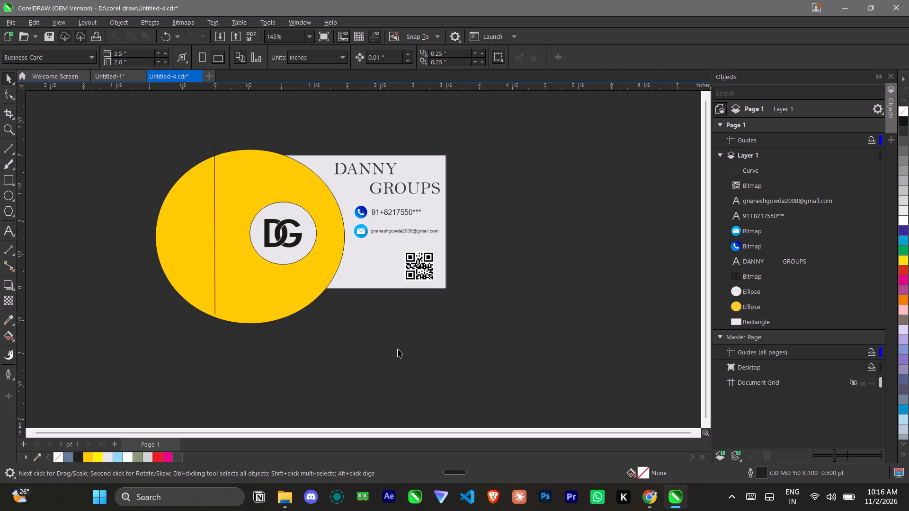
Stretch the vertical line downward past the yellow circle's lower edge, to about 2.86 in long.
scroll(139, 259, "up", 4)
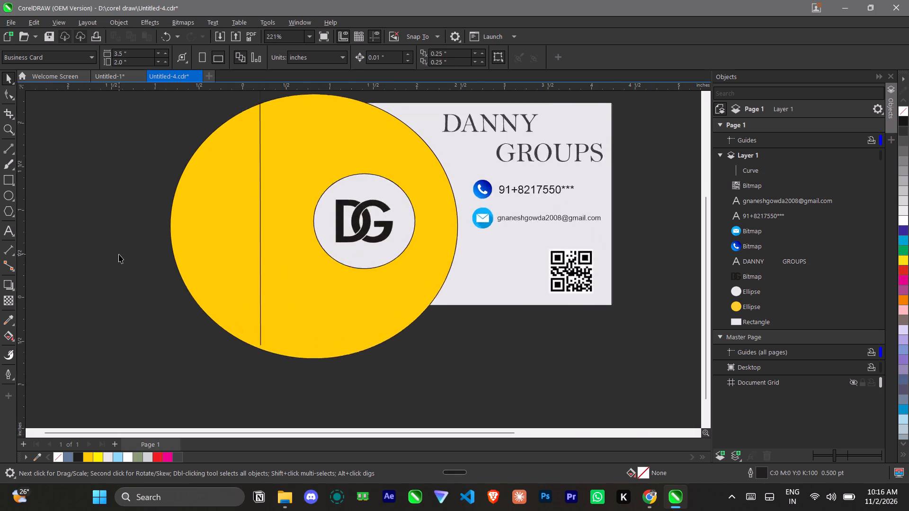
scroll(119, 254, "down", 4)
scroll(118, 254, "up", 1)
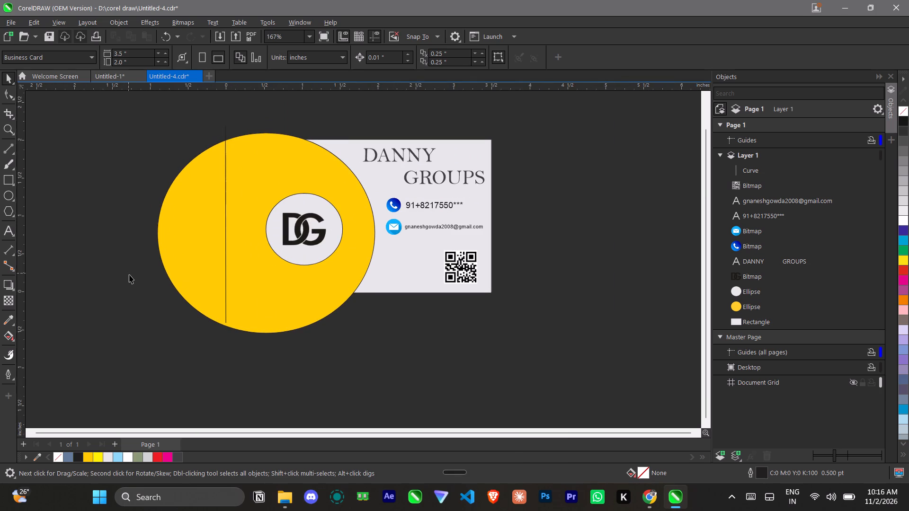
left_click(225, 264)
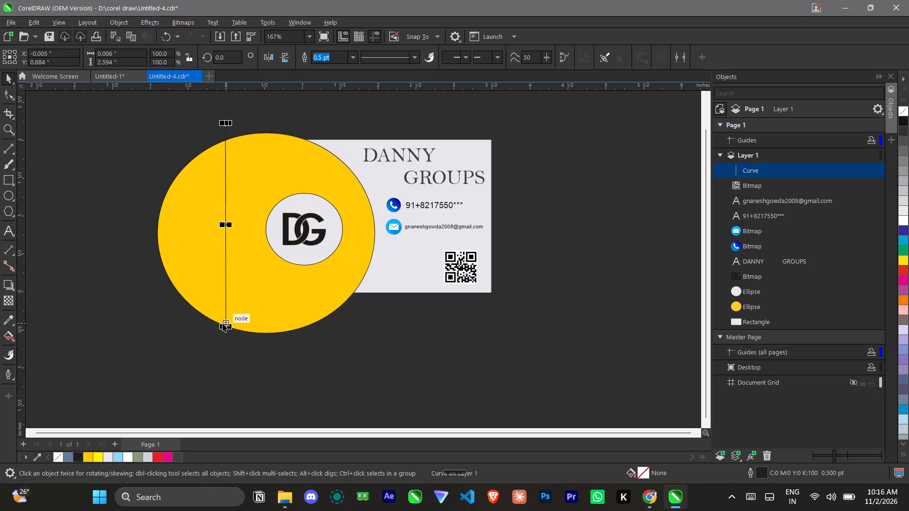
left_click_drag(224, 326, 221, 346)
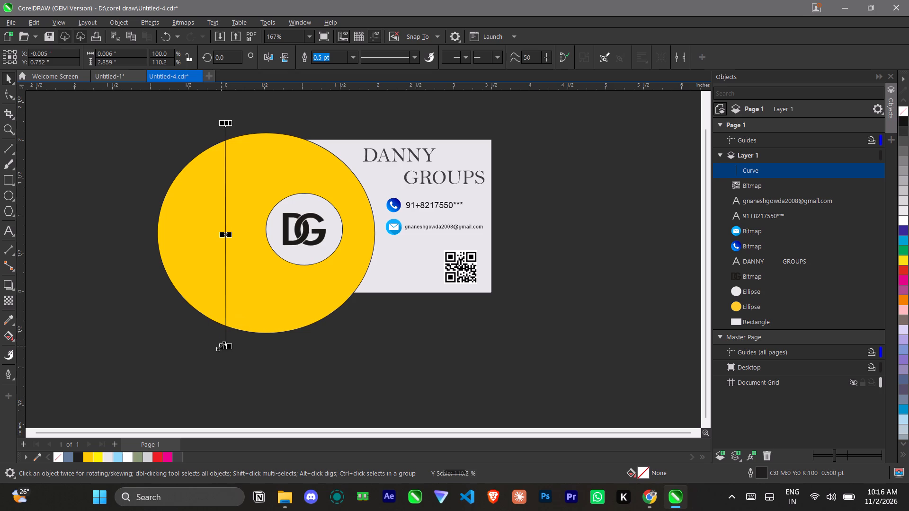
left_click(136, 335)
scroll(62, 273, "up", 3)
scroll(62, 273, "down", 3)
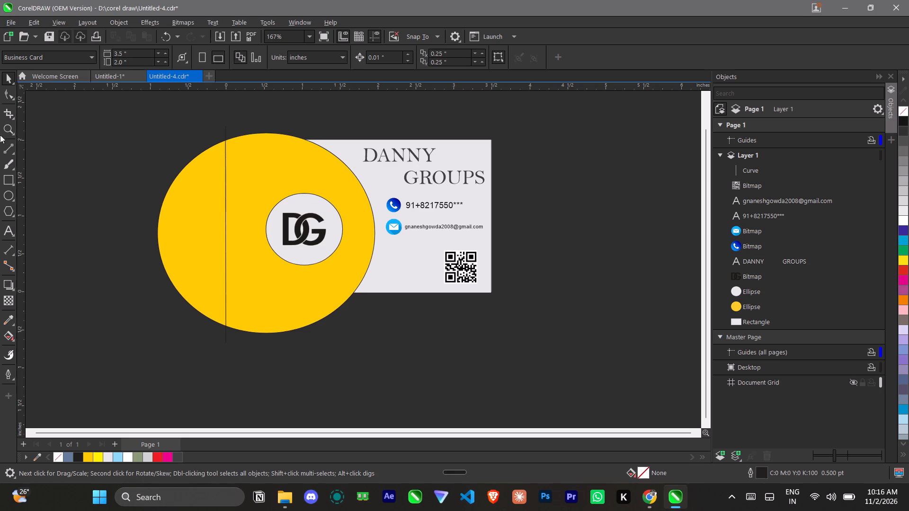
Crop the design to a rectangle enclosing the part of the yellow circle left of the vertical line.
left_click(11, 119)
left_click(70, 132)
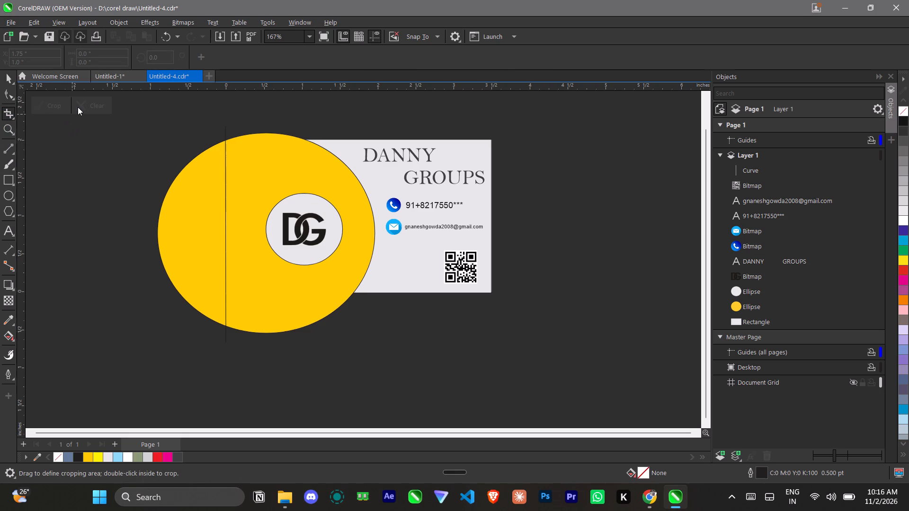
left_click(78, 107)
left_click_drag(152, 146, 224, 275)
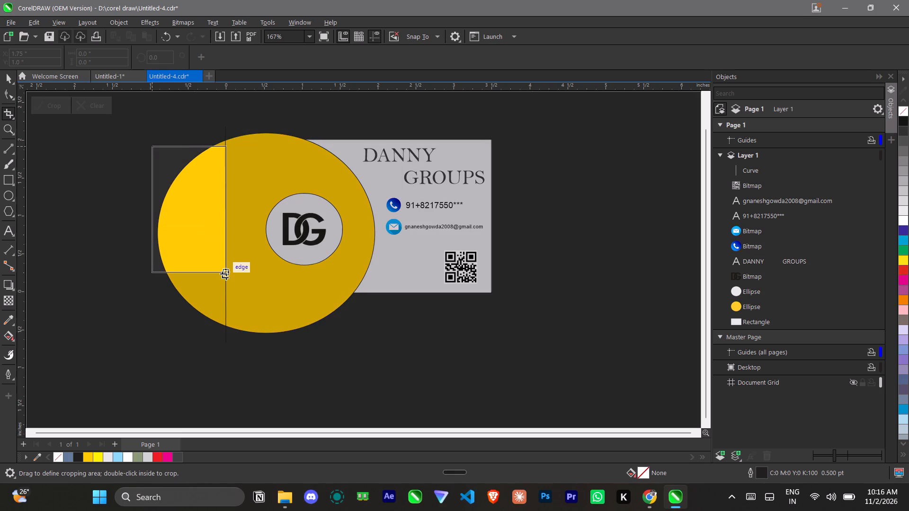
left_click_drag(224, 275, 226, 346)
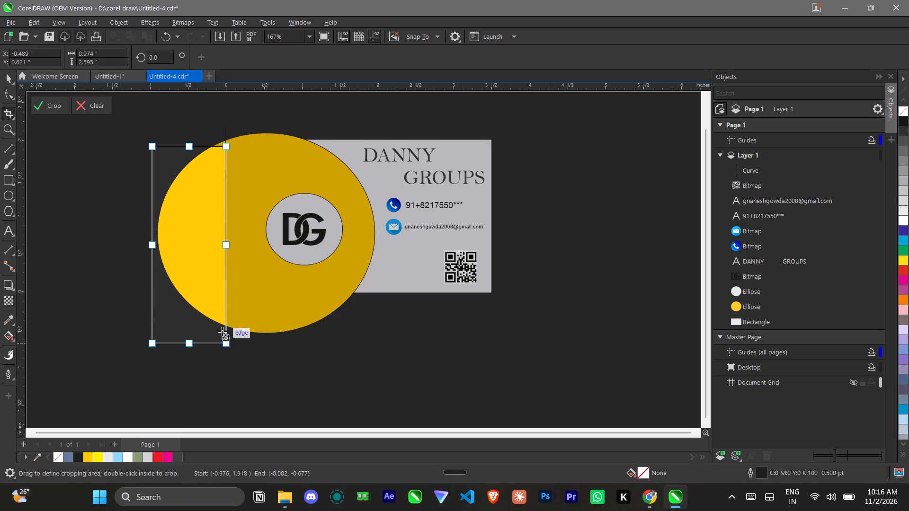
left_click_drag(192, 148, 195, 143)
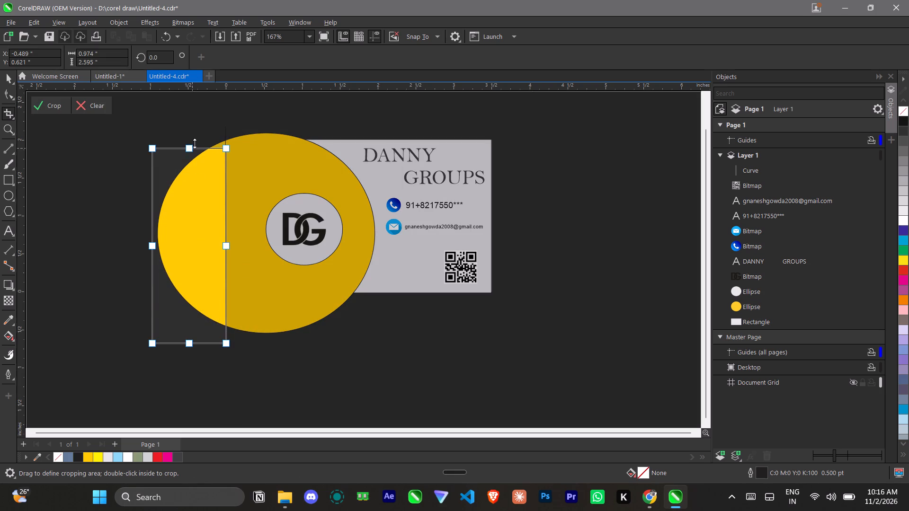
left_click_drag(195, 143, 197, 136)
left_click(59, 108)
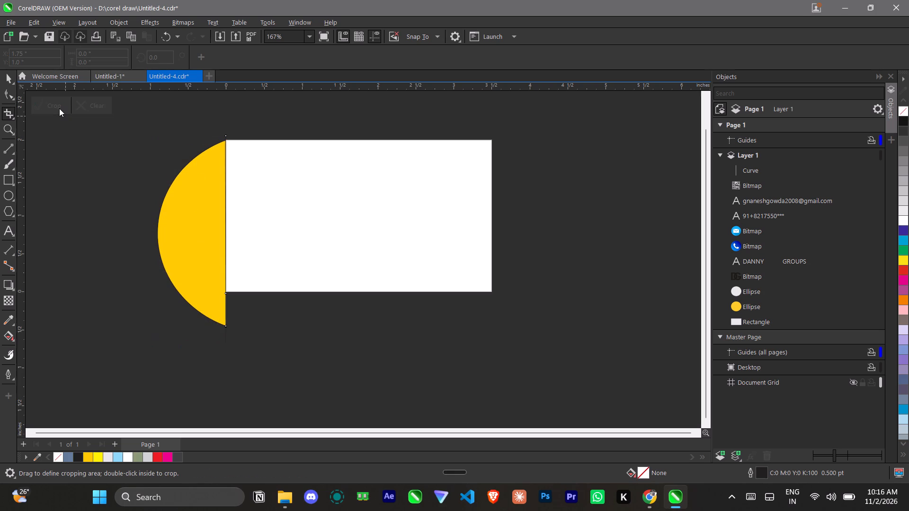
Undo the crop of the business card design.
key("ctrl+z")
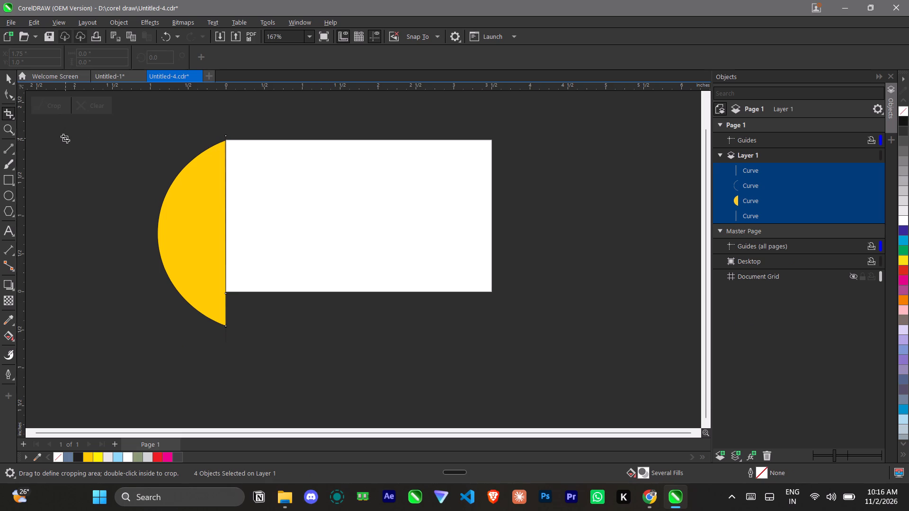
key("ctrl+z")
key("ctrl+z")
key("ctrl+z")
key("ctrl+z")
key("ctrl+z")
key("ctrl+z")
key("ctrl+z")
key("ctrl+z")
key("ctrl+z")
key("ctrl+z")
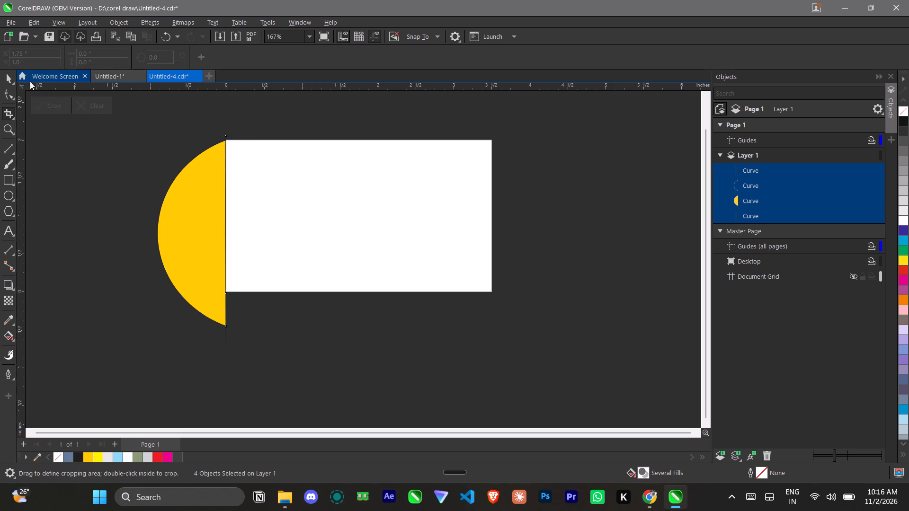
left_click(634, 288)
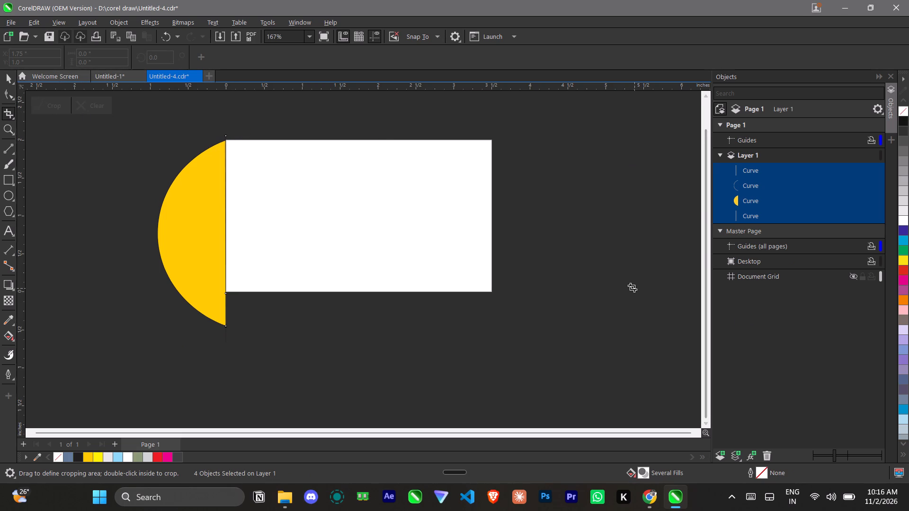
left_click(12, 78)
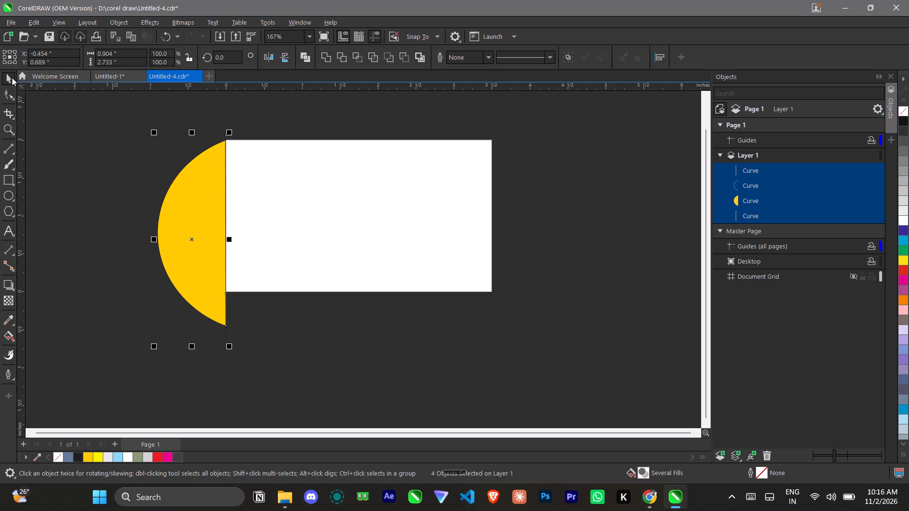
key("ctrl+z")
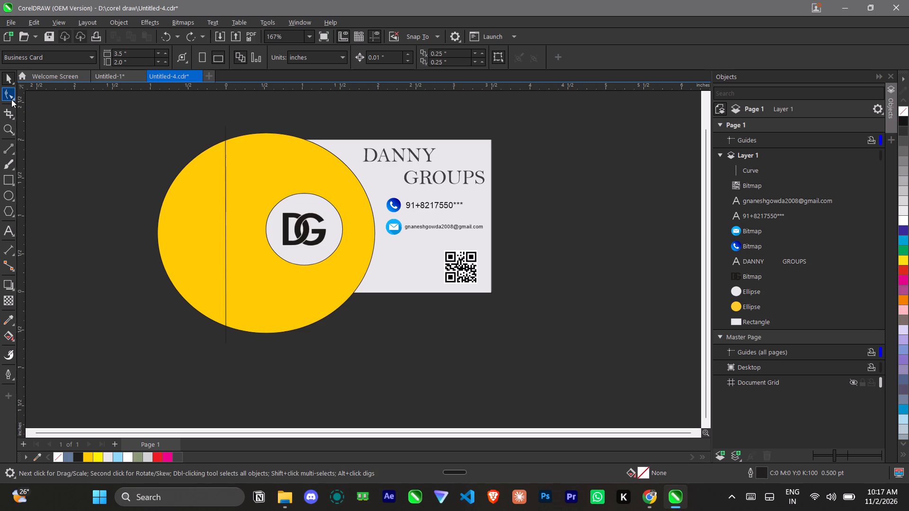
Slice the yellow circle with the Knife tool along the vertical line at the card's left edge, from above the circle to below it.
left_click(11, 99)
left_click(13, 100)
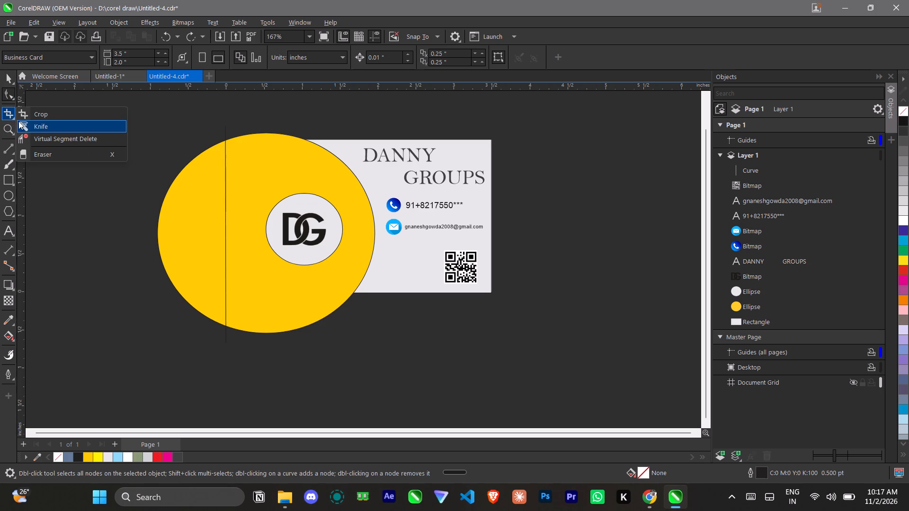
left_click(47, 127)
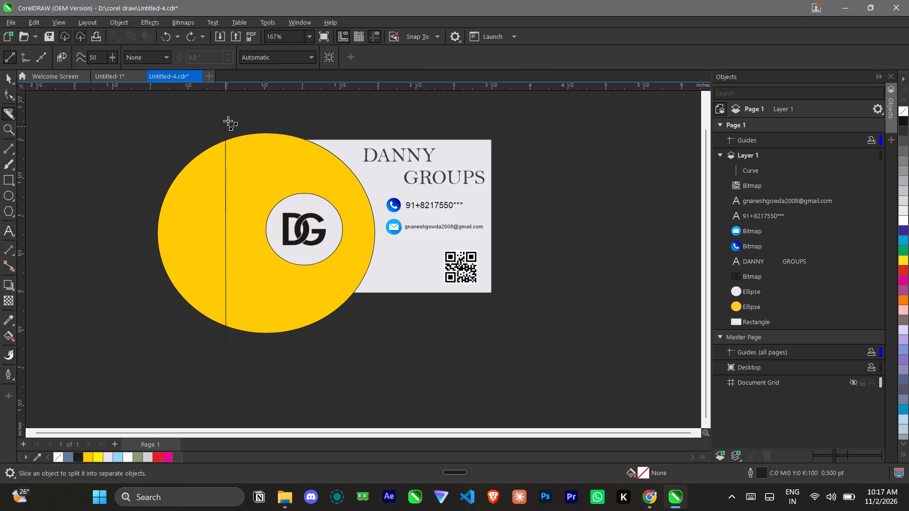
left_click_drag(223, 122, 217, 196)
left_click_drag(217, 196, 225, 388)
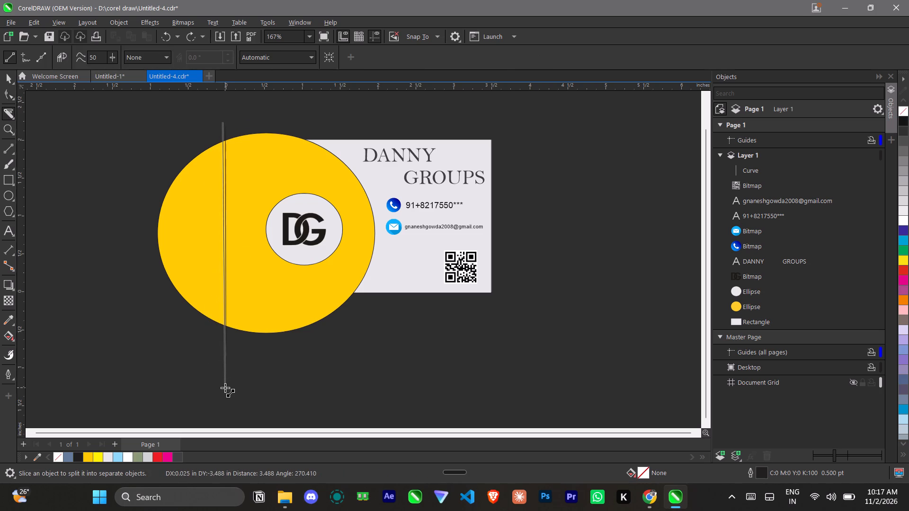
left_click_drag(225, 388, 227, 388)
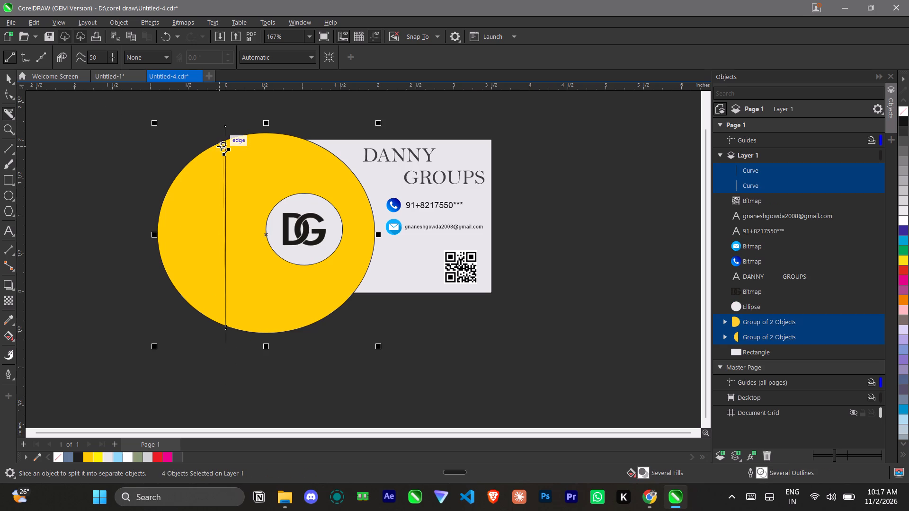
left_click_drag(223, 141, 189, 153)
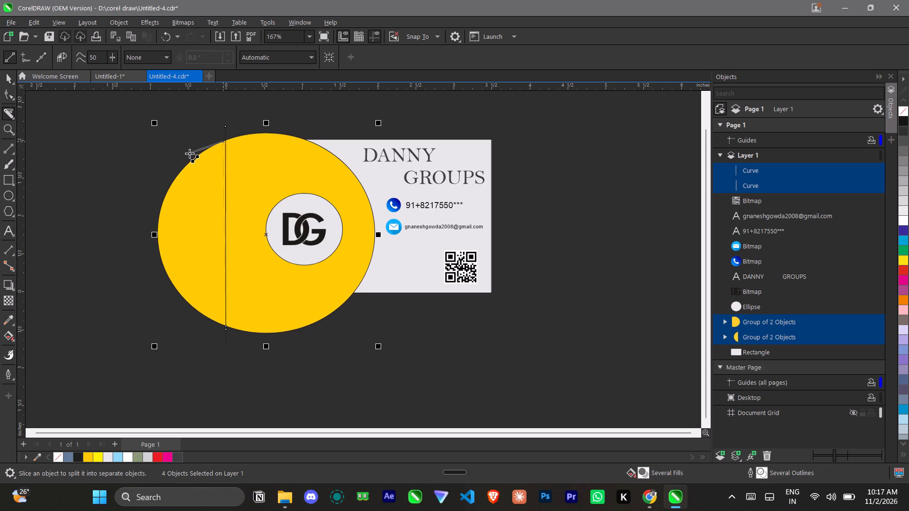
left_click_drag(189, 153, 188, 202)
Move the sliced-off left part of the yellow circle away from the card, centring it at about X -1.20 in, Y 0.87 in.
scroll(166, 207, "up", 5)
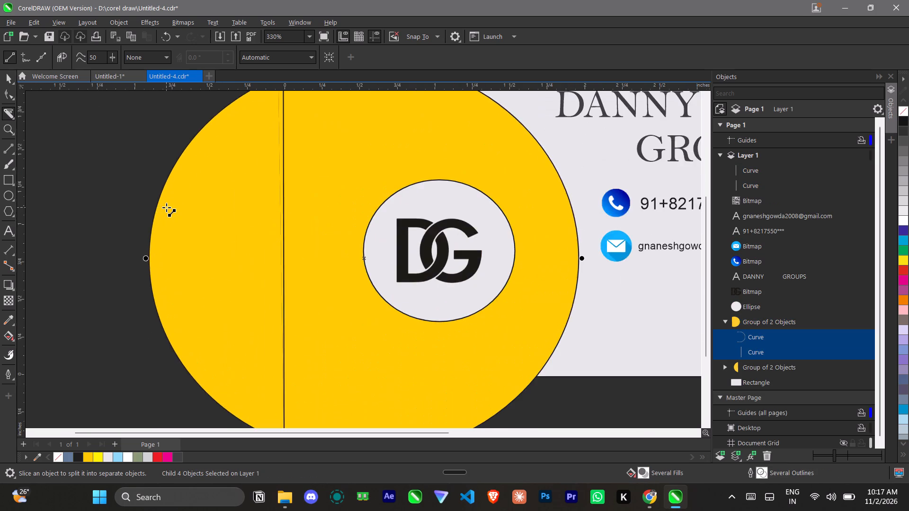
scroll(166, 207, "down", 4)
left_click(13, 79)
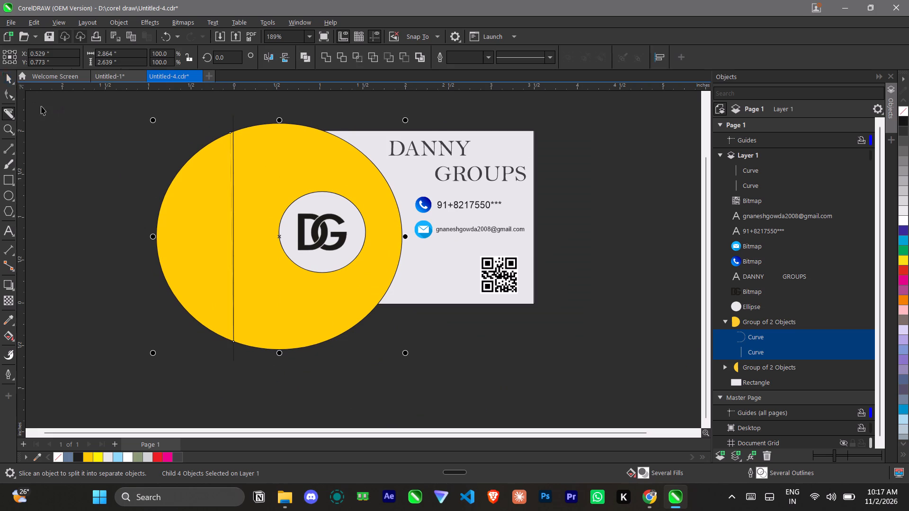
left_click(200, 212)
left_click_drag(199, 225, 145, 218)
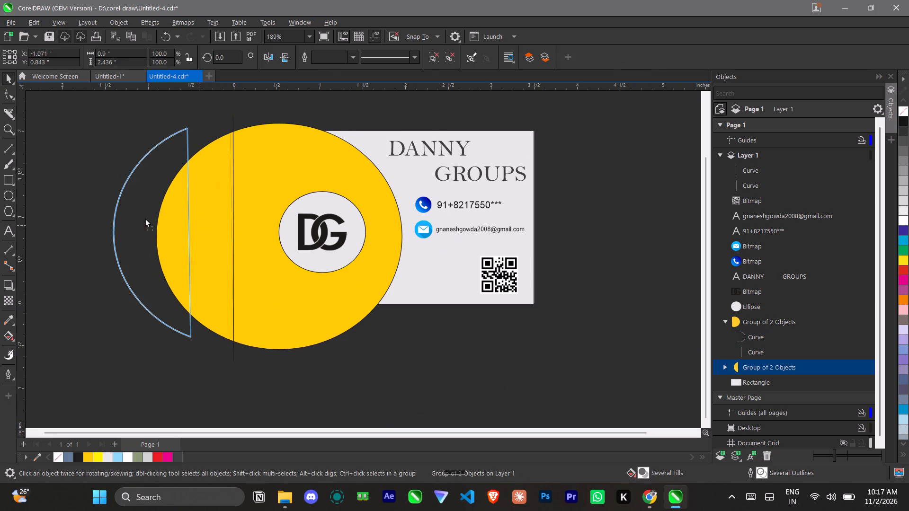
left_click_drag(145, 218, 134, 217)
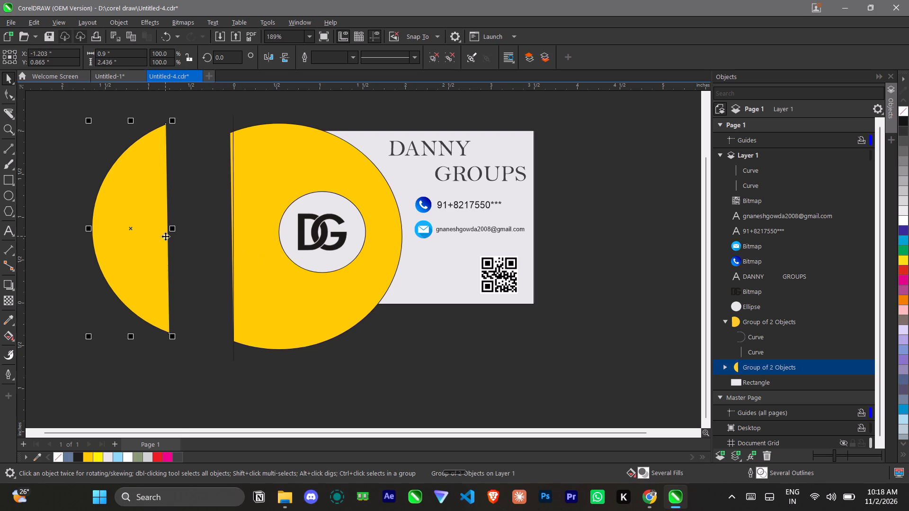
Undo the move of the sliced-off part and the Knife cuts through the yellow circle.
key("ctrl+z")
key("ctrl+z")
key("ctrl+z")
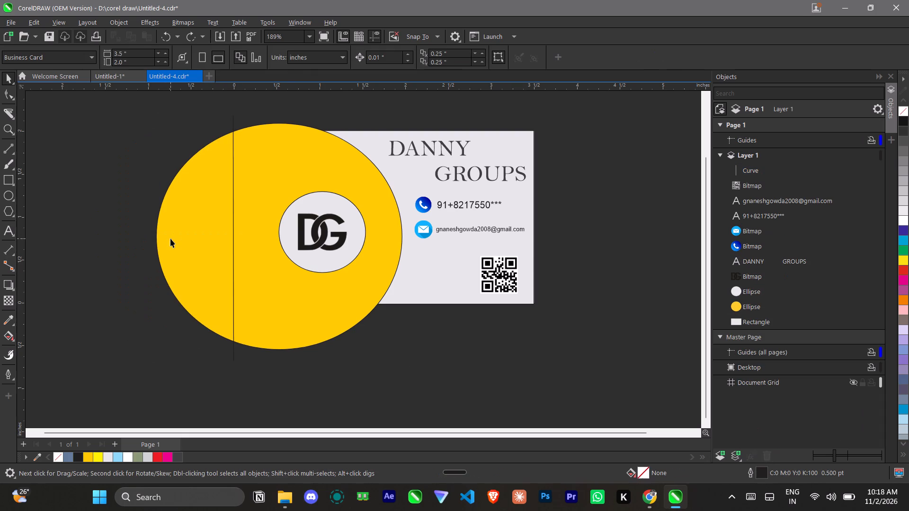
Slice along the card's top edge with the Knife tool, from beyond its top-right corner to past the yellow circle's left side.
scroll(142, 163, "up", 2)
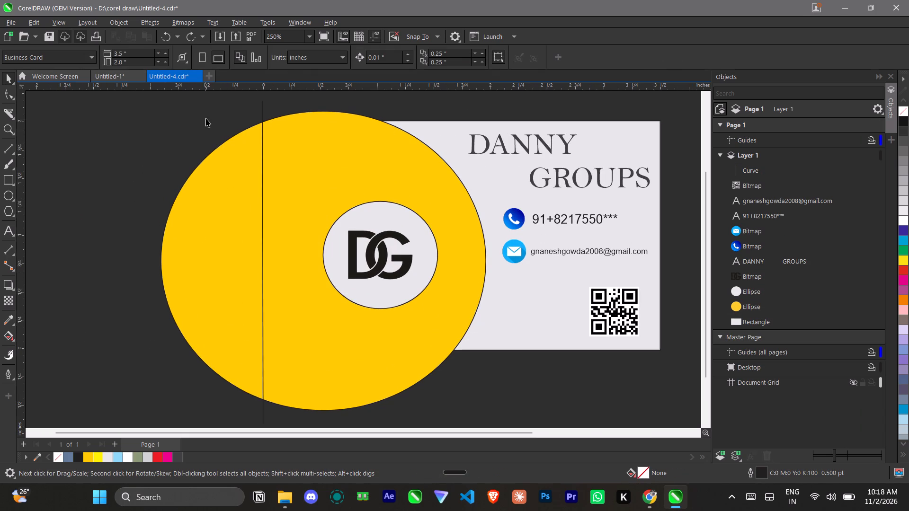
left_click(7, 113)
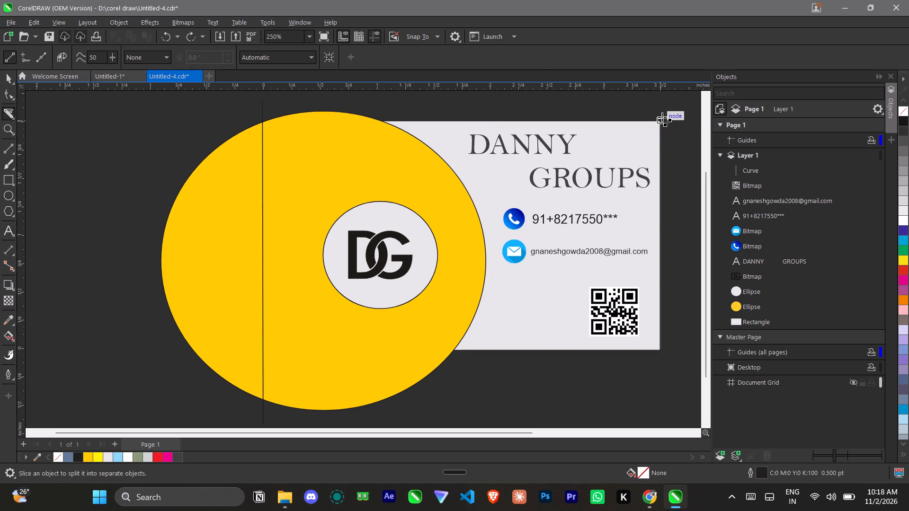
scroll(655, 113, "up", 6)
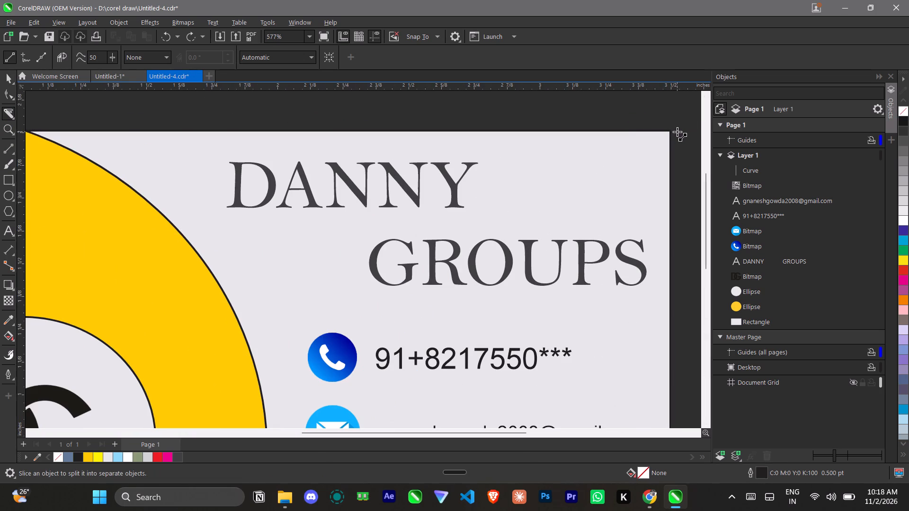
left_click_drag(677, 132, 116, 130)
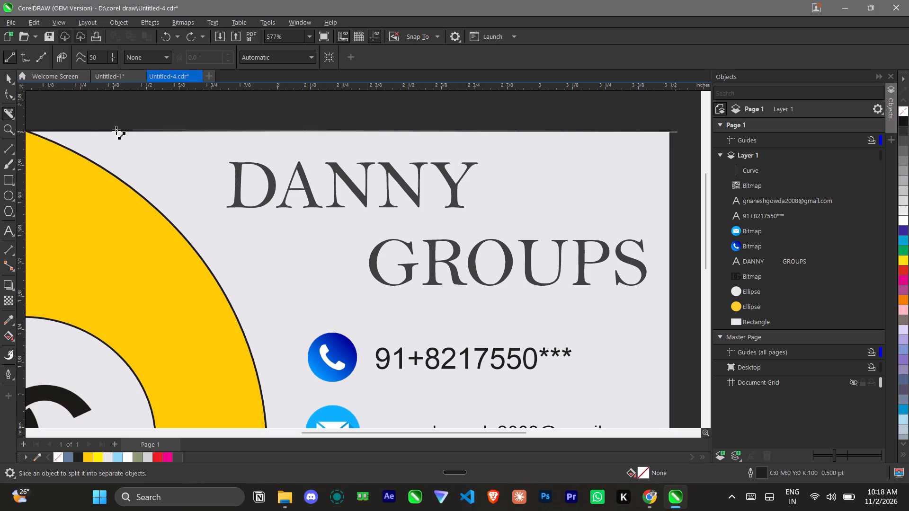
left_click_drag(116, 130, 0, 127)
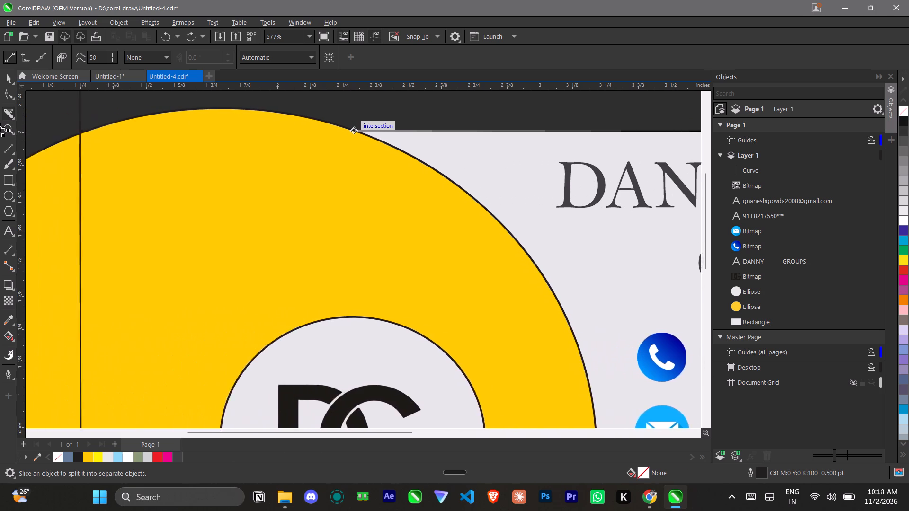
left_click_drag(0, 127, 116, 158)
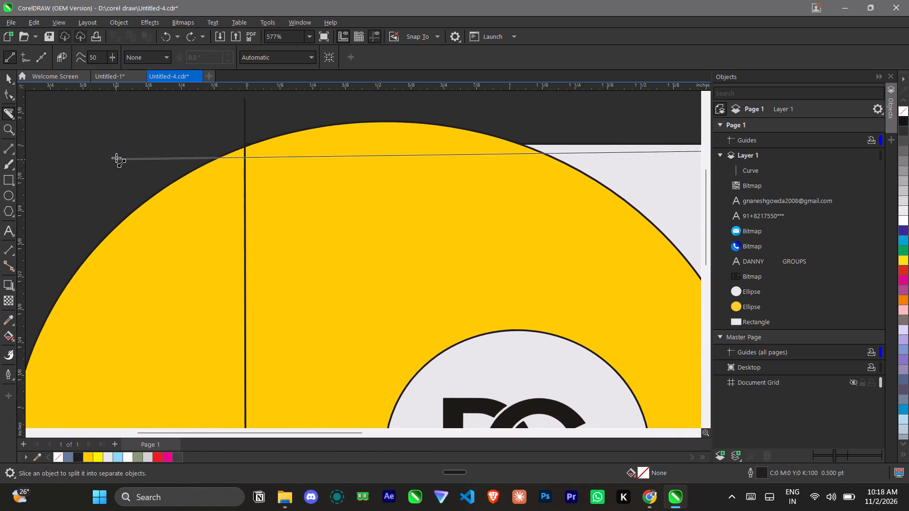
left_click_drag(116, 158, 116, 143)
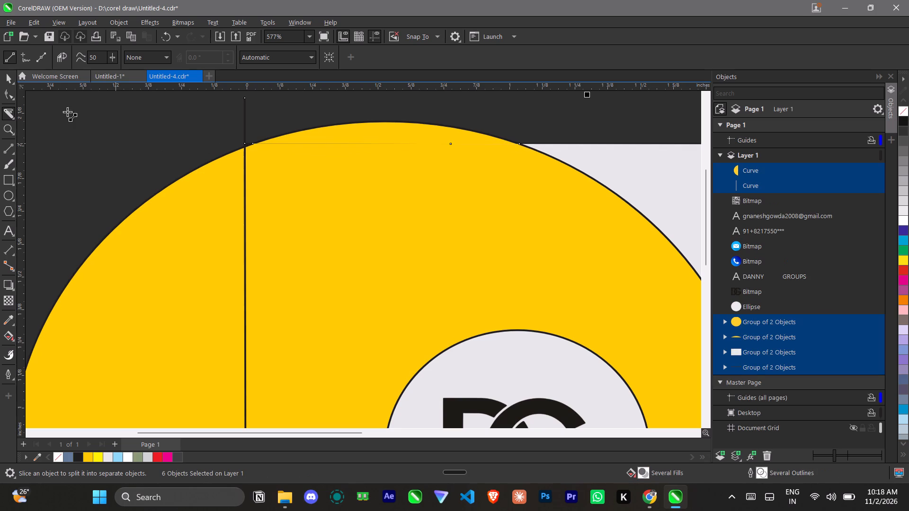
Slice along the card's bottom edge with a Knife cut about 4.4 in long, from its bottom-right corner to past the circle's left side.
scroll(365, 115, "down", 3)
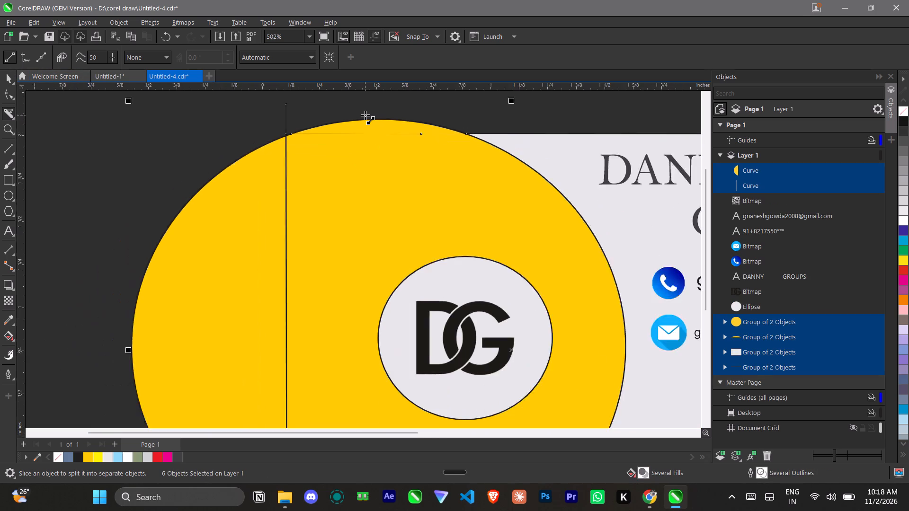
scroll(365, 115, "down", 4)
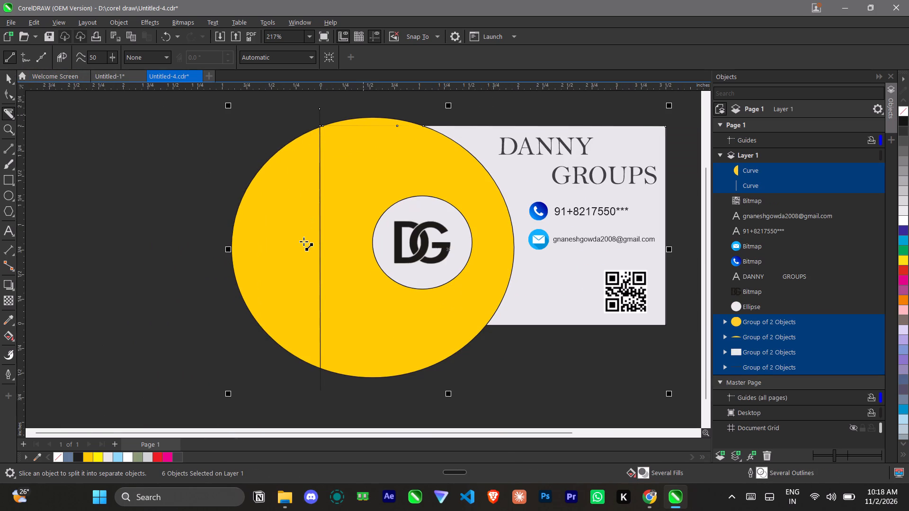
scroll(677, 327, "up", 4)
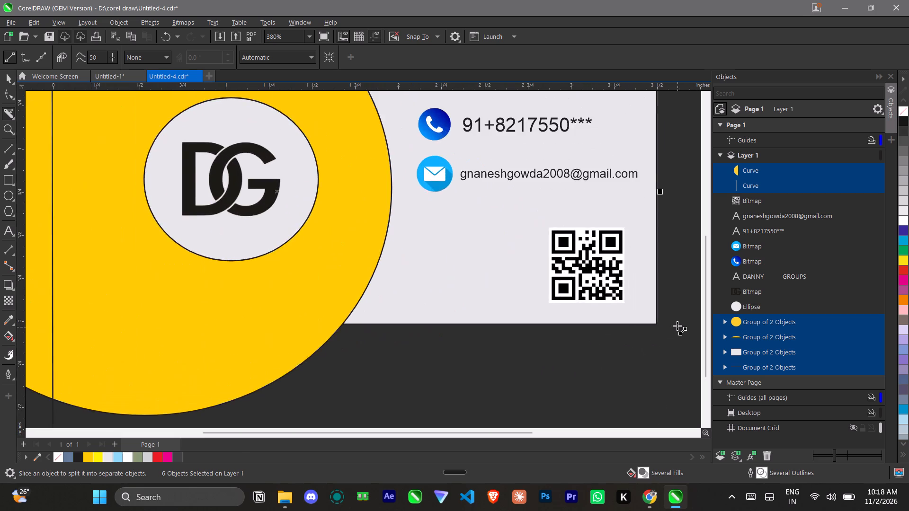
scroll(675, 324, "up", 5)
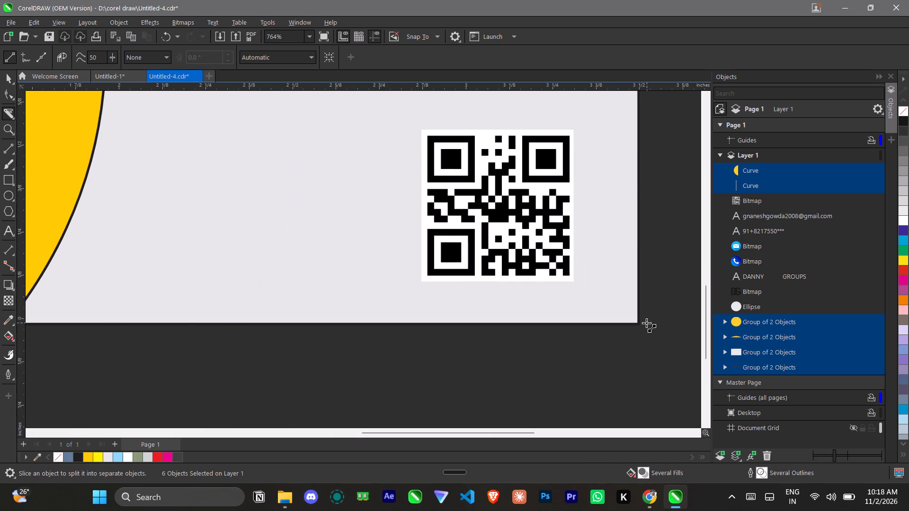
left_click_drag(646, 324, 469, 308)
left_click_drag(469, 308, 12, 327)
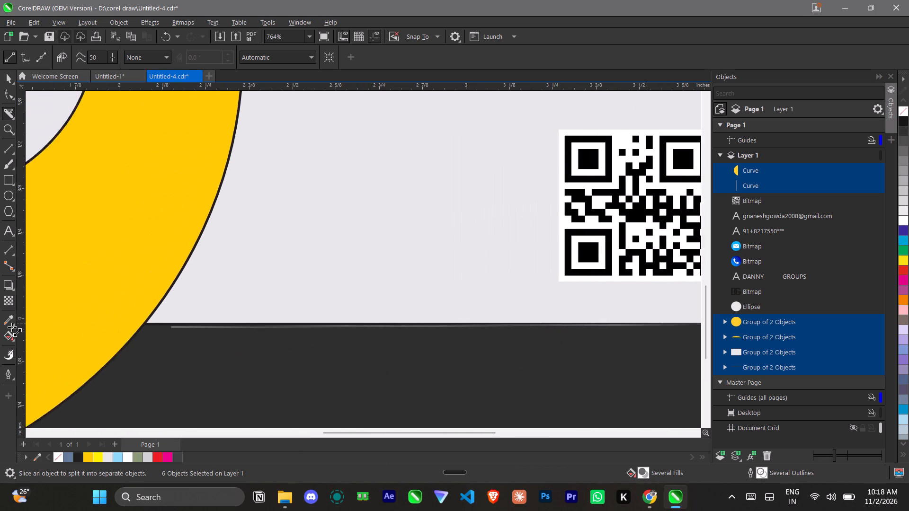
left_click_drag(12, 327, 19, 325)
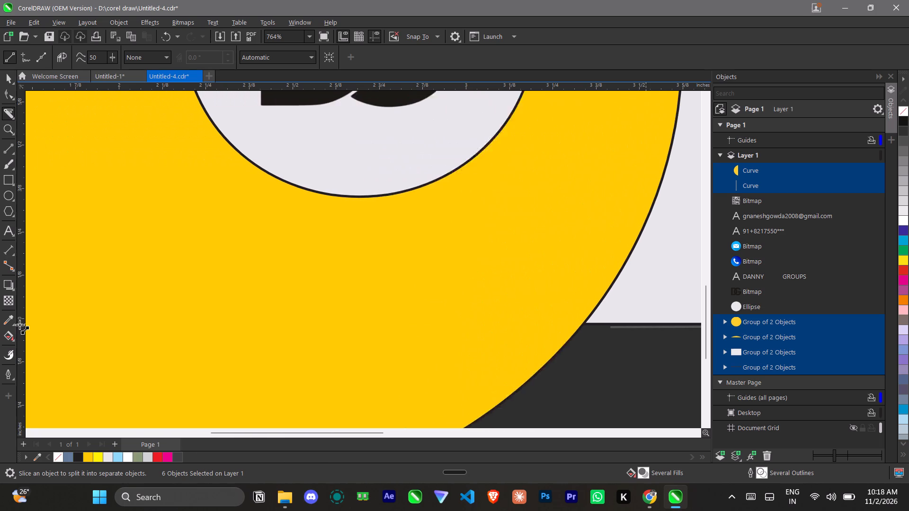
left_click_drag(19, 325, 15, 321)
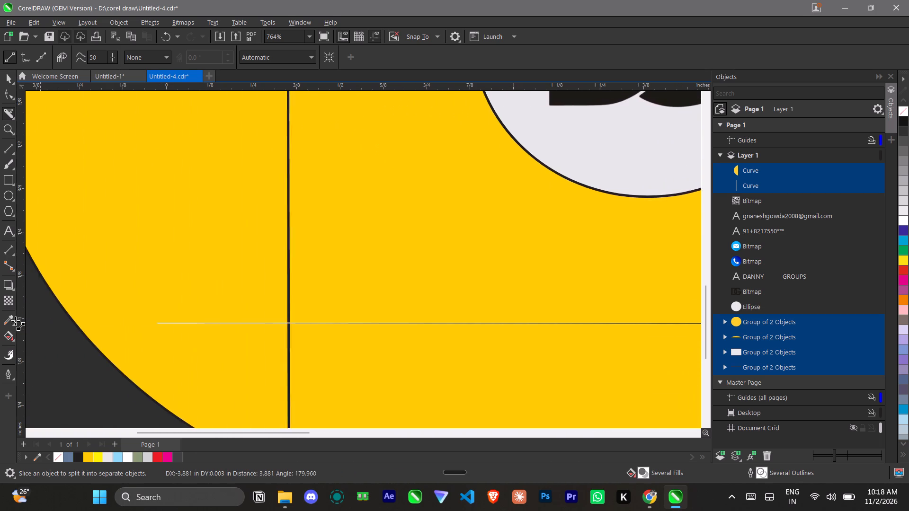
left_click_drag(15, 321, 65, 323)
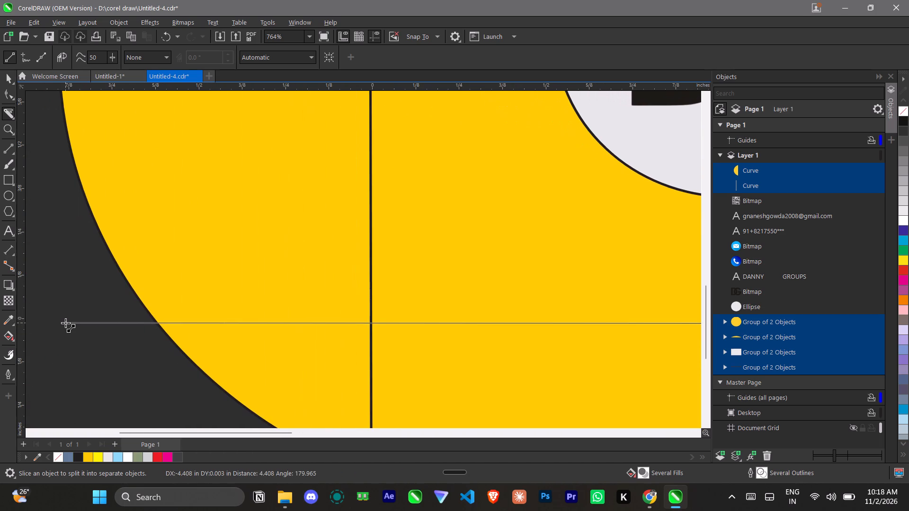
left_click_drag(65, 323, 67, 318)
scroll(67, 318, "down", 10)
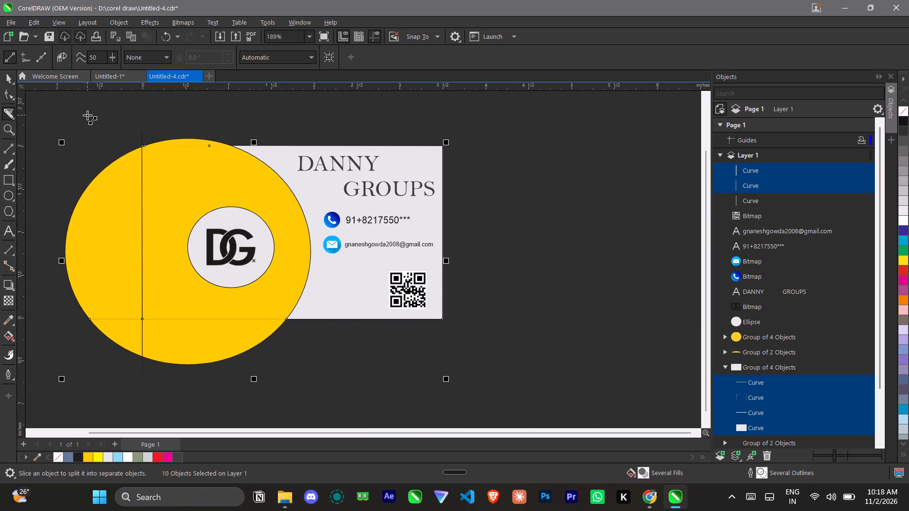
scroll(98, 121, "up", 3)
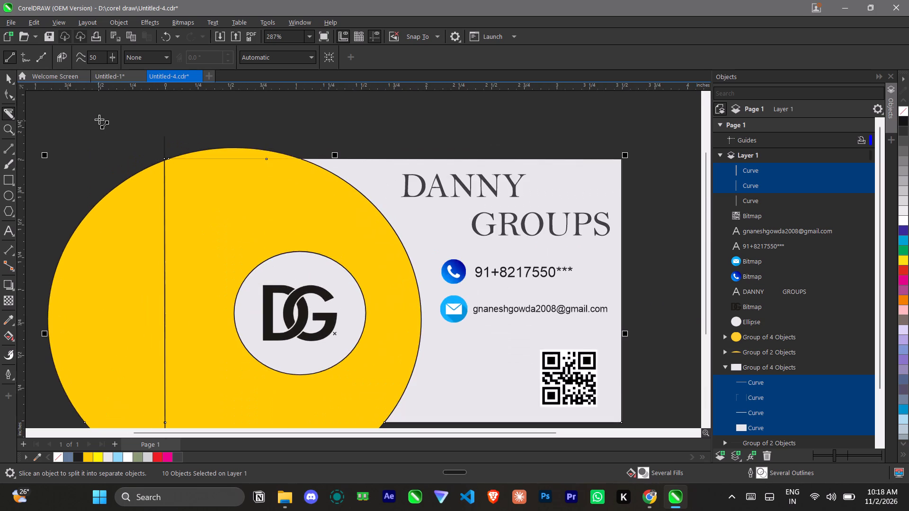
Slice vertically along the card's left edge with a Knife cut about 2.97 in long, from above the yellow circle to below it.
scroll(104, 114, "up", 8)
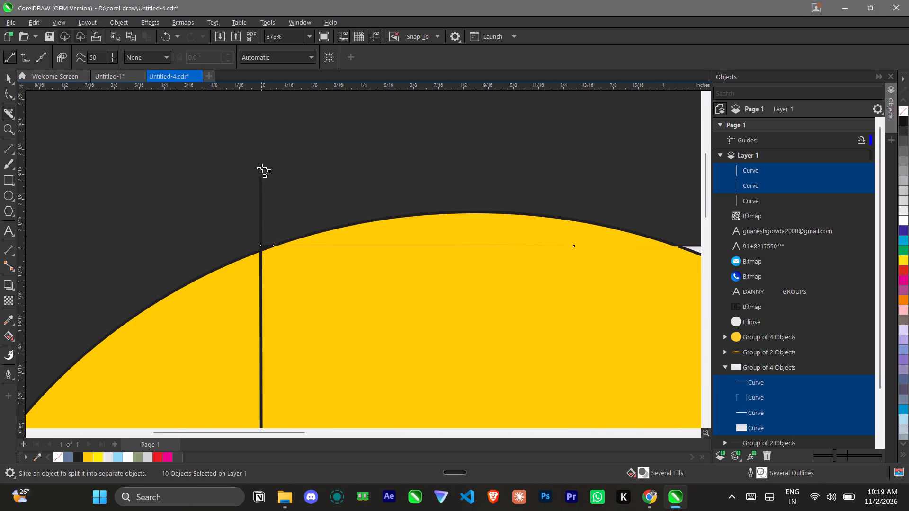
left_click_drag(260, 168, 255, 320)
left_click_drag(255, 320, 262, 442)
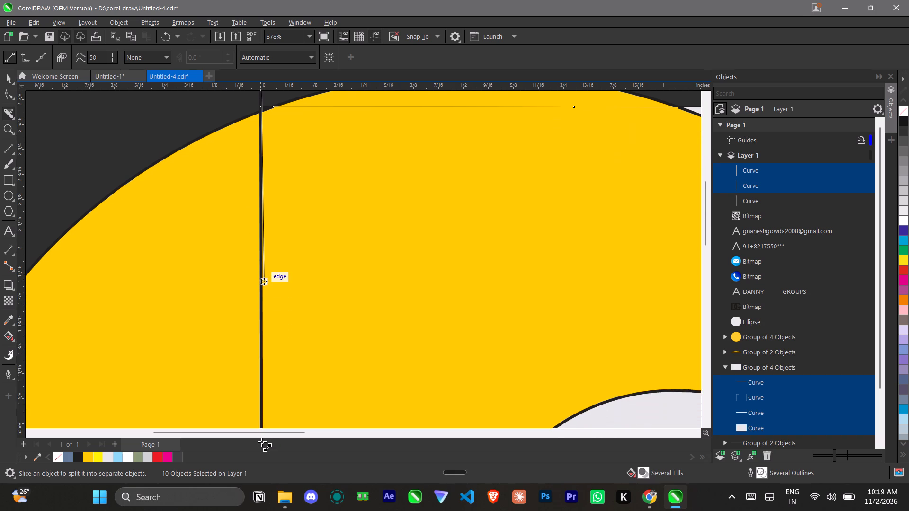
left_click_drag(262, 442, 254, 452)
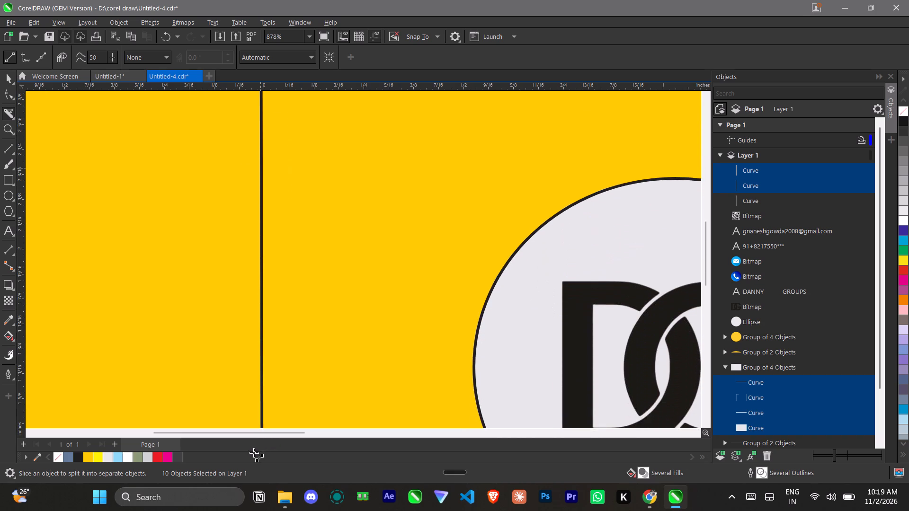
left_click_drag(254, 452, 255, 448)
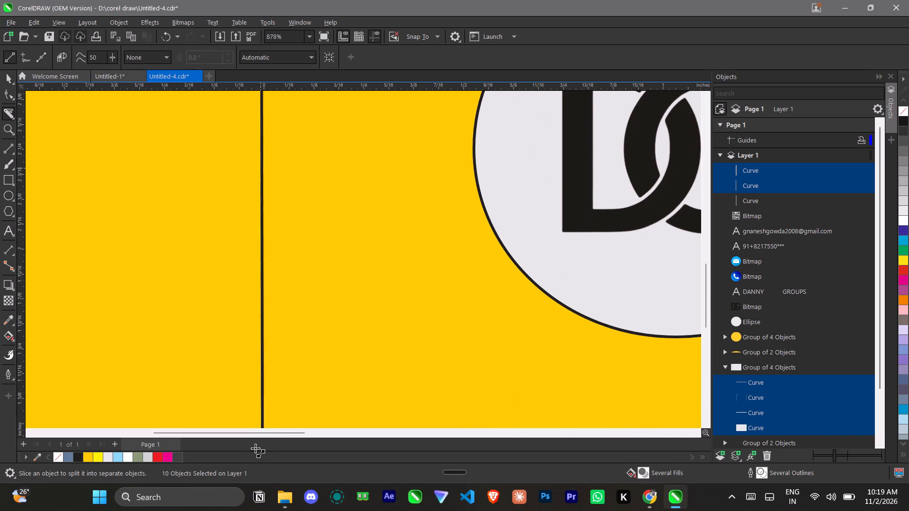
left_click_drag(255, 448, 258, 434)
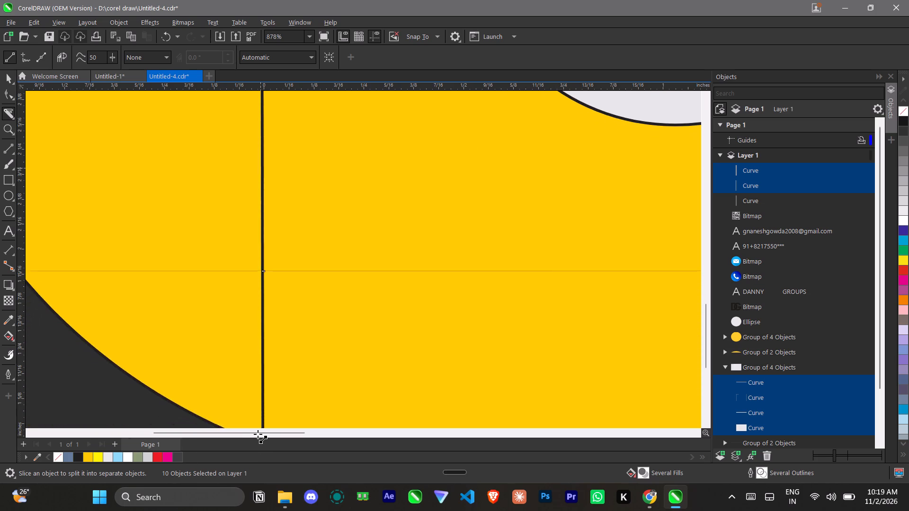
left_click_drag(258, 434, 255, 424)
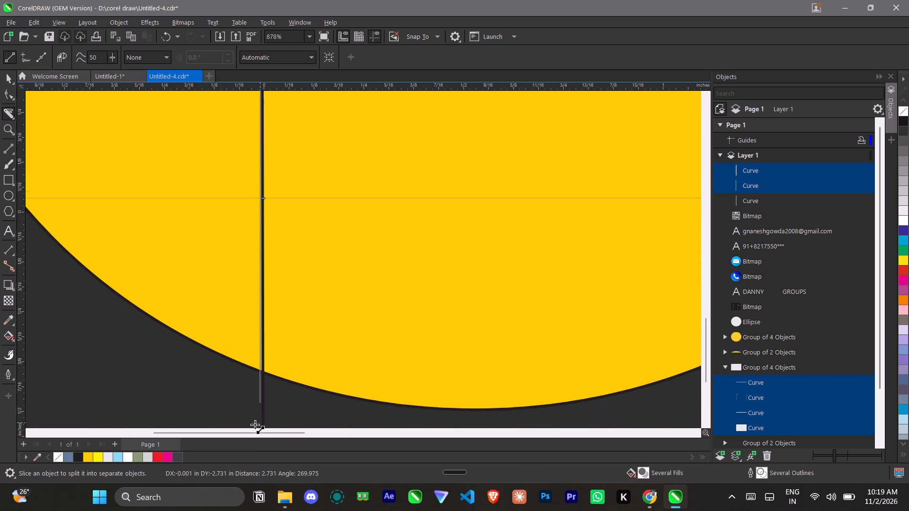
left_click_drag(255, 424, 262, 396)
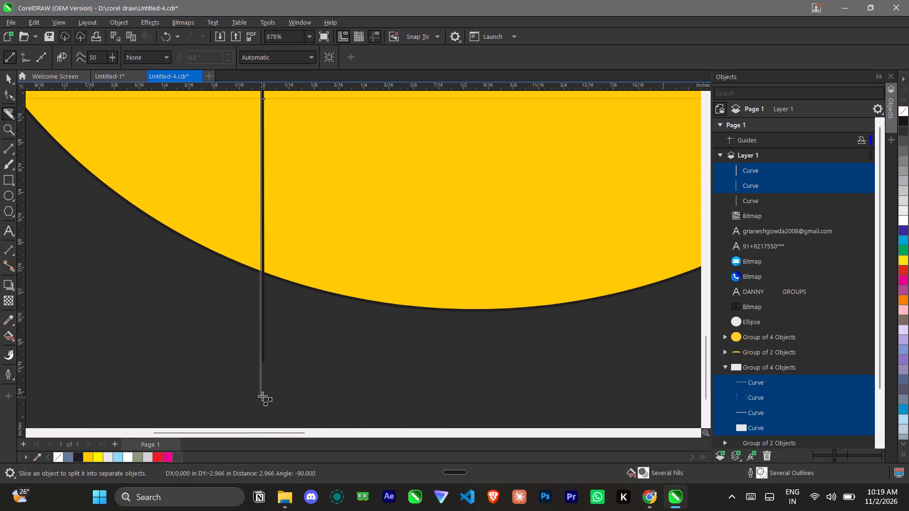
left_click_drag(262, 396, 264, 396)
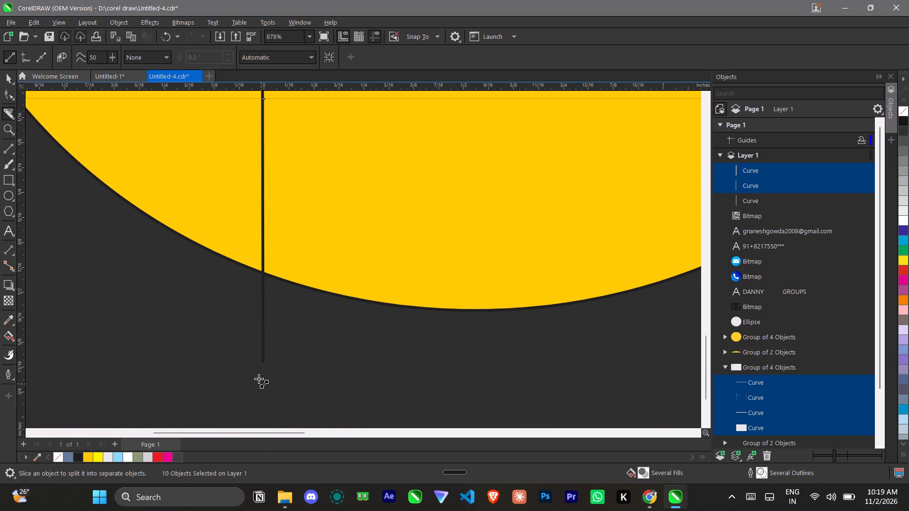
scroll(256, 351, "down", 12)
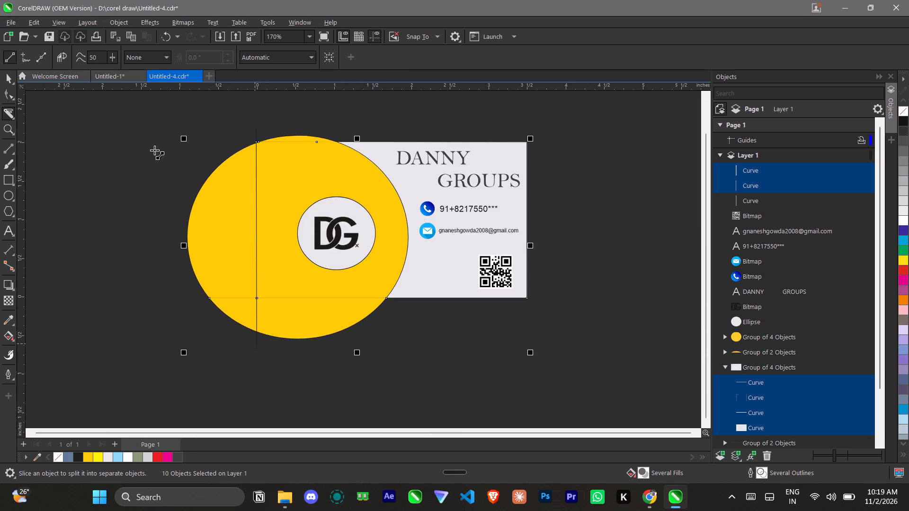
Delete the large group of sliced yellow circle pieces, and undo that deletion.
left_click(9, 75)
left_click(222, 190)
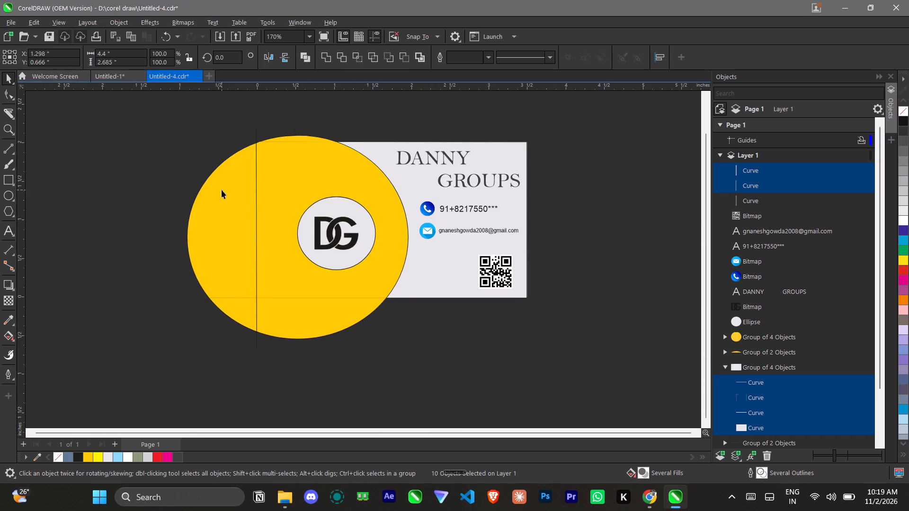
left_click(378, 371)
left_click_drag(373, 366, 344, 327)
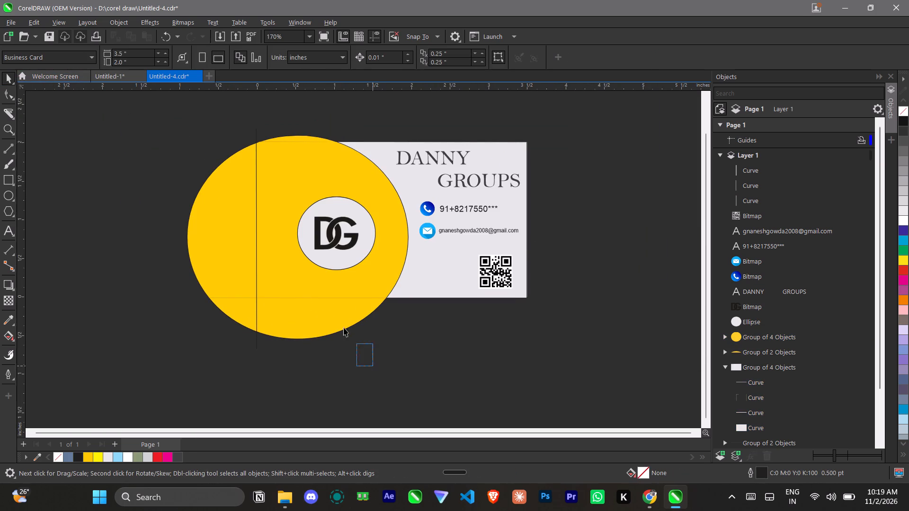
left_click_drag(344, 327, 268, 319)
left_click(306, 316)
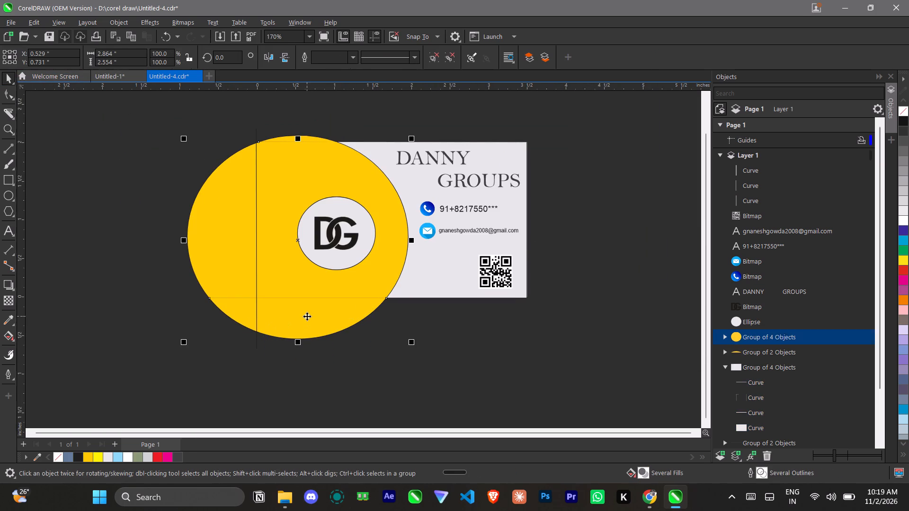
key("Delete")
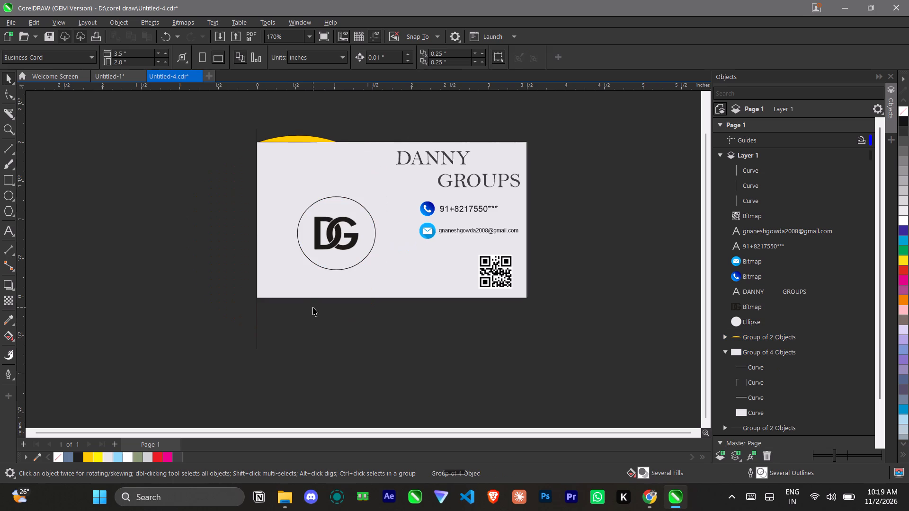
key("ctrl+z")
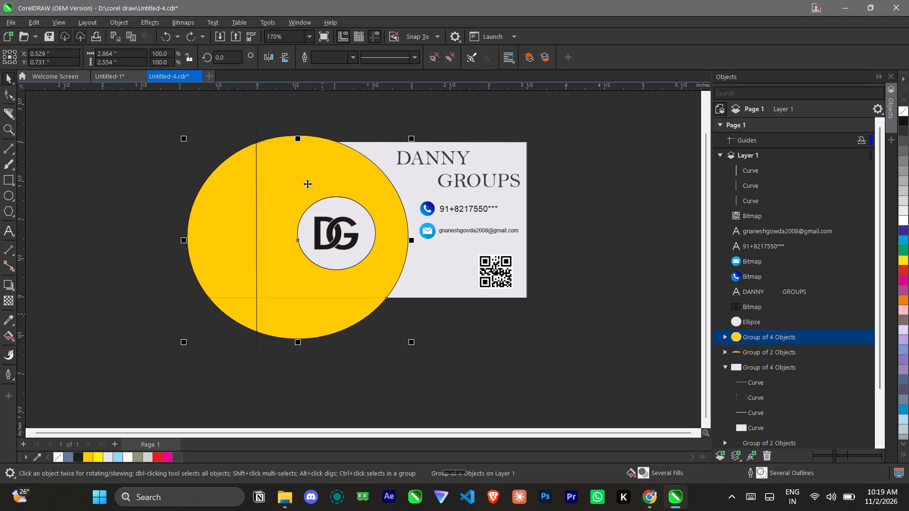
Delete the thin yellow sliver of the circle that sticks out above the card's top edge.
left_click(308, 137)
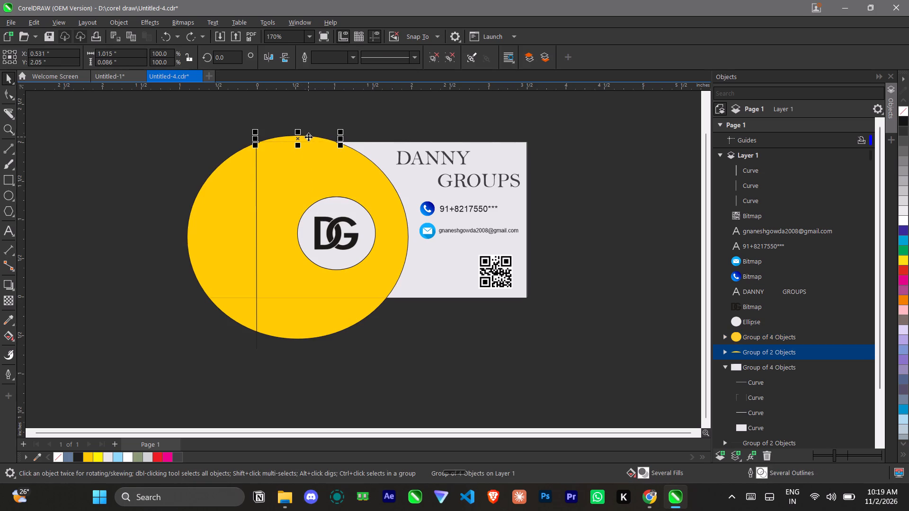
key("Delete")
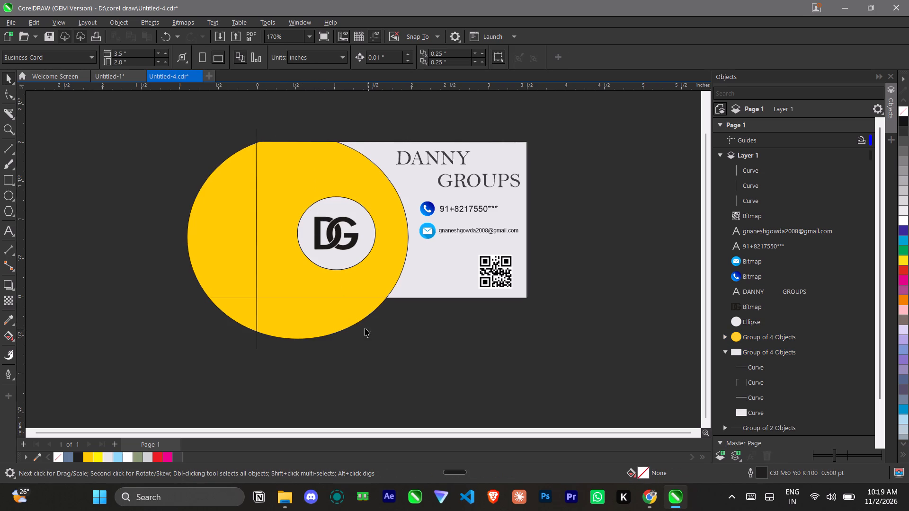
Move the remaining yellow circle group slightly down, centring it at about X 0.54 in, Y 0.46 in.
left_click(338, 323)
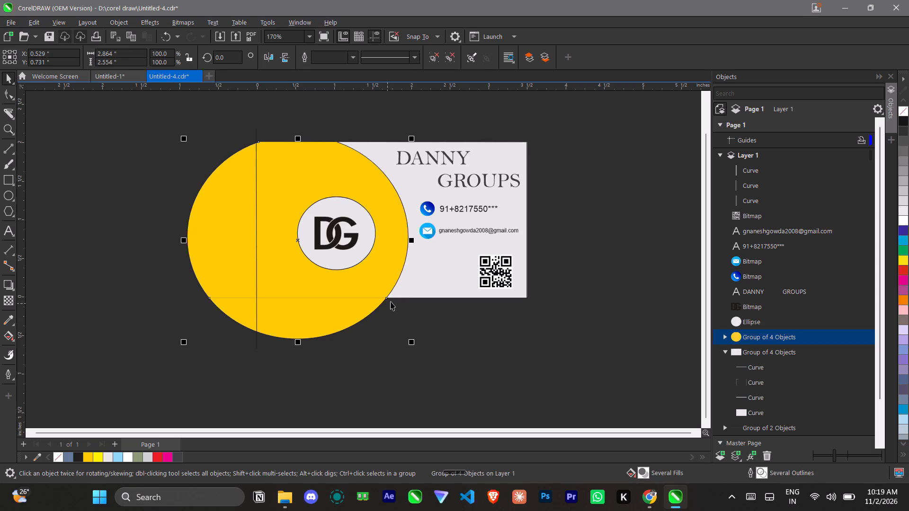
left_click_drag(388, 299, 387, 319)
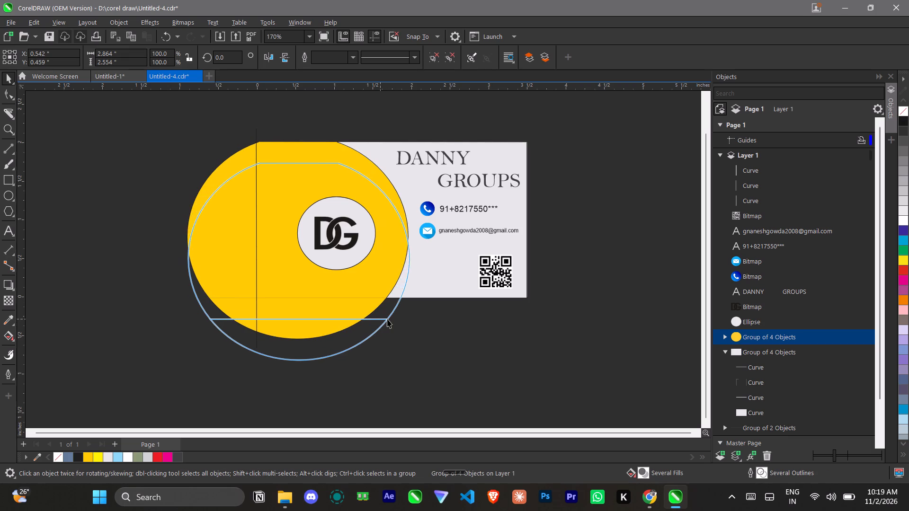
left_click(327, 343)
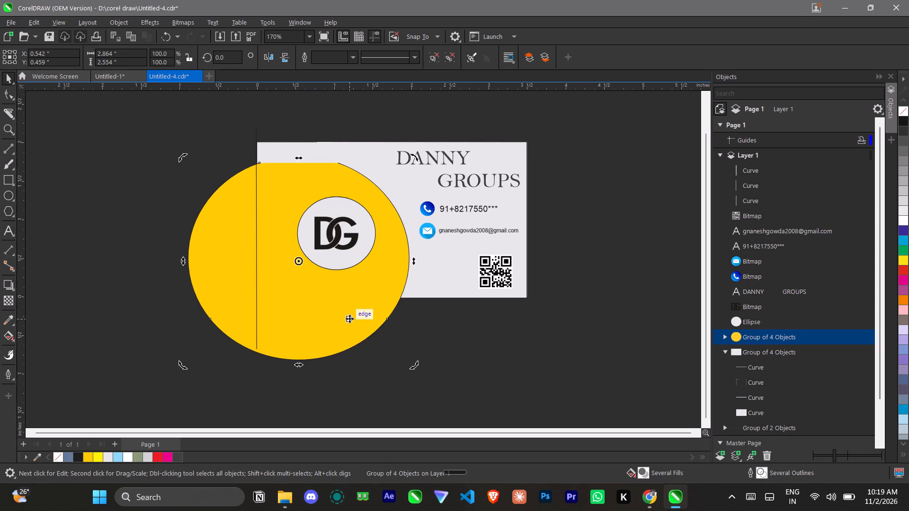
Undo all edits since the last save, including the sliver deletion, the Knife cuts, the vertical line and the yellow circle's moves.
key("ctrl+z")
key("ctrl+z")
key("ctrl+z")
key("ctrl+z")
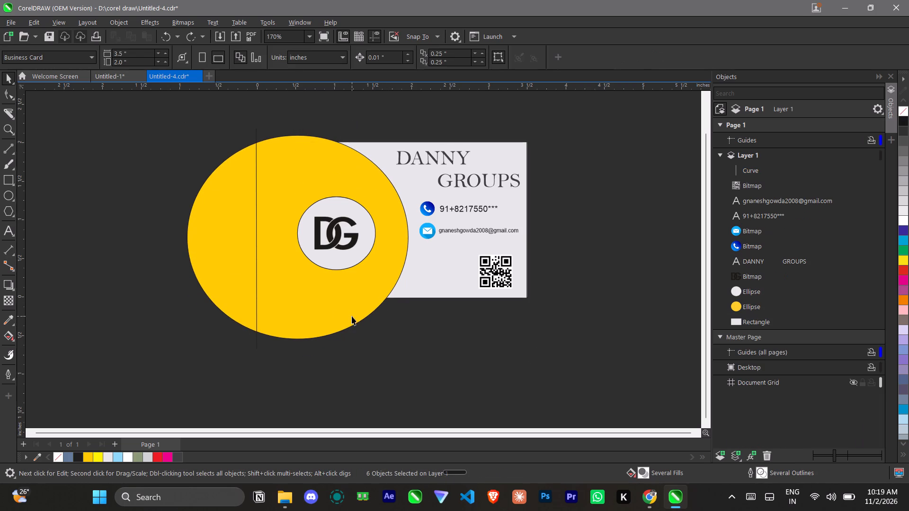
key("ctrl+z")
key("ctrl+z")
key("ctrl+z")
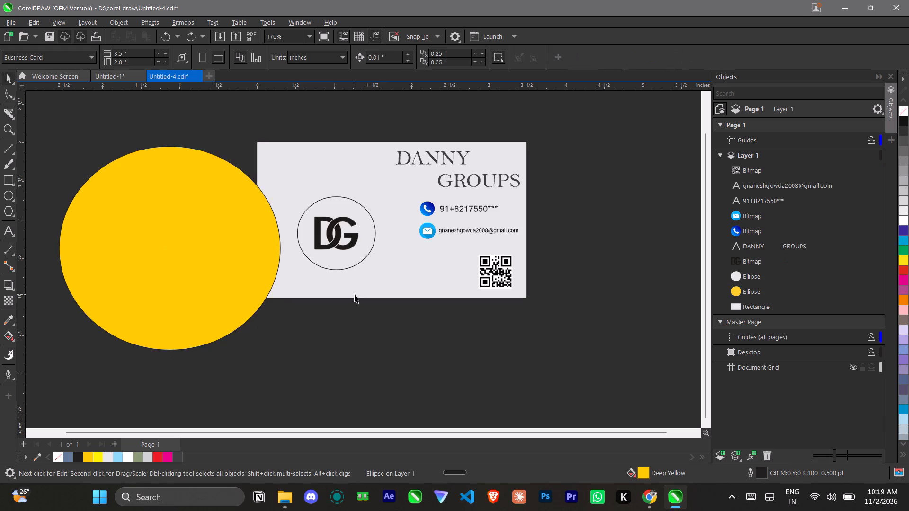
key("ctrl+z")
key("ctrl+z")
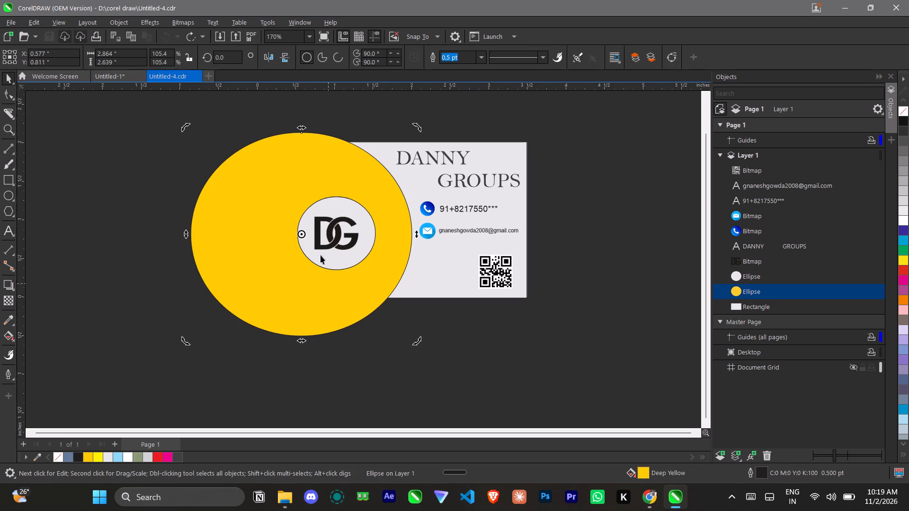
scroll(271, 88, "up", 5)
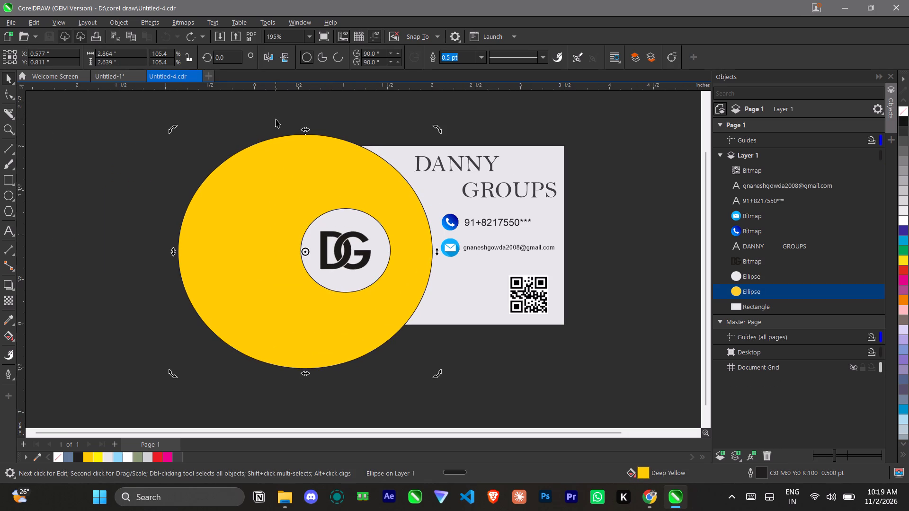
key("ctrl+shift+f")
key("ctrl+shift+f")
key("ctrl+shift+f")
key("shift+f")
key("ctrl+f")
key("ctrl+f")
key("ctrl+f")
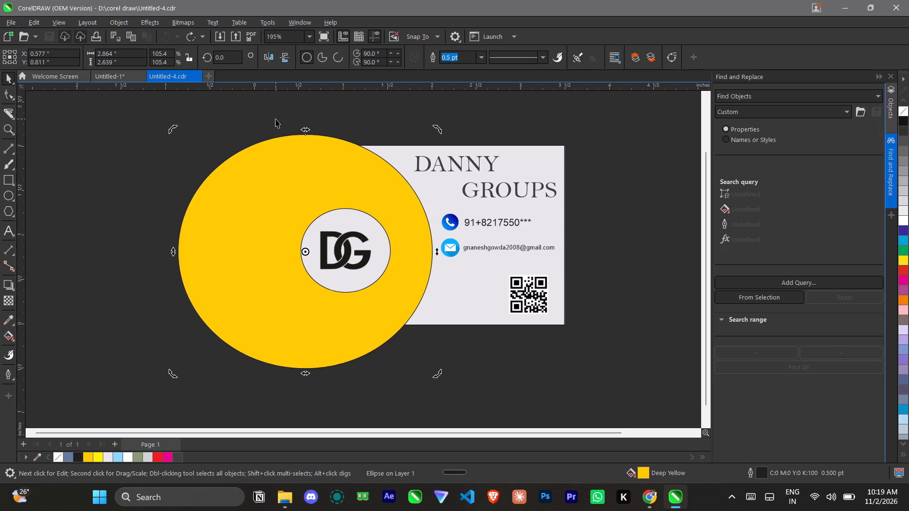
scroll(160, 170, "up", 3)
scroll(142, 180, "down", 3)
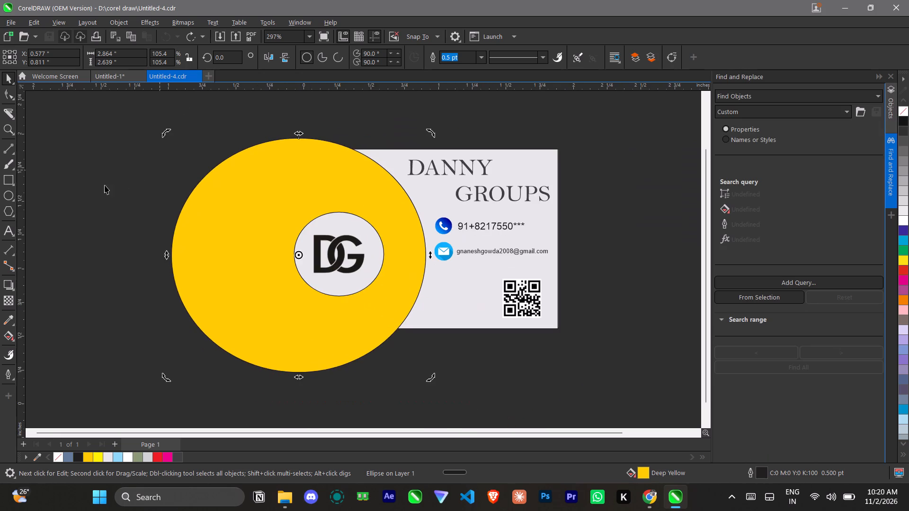
Slice the yellow circle with the Knife tool along the card's bottom edge, using a nearly horizontal cut about 4.73 in long.
left_click(87, 185)
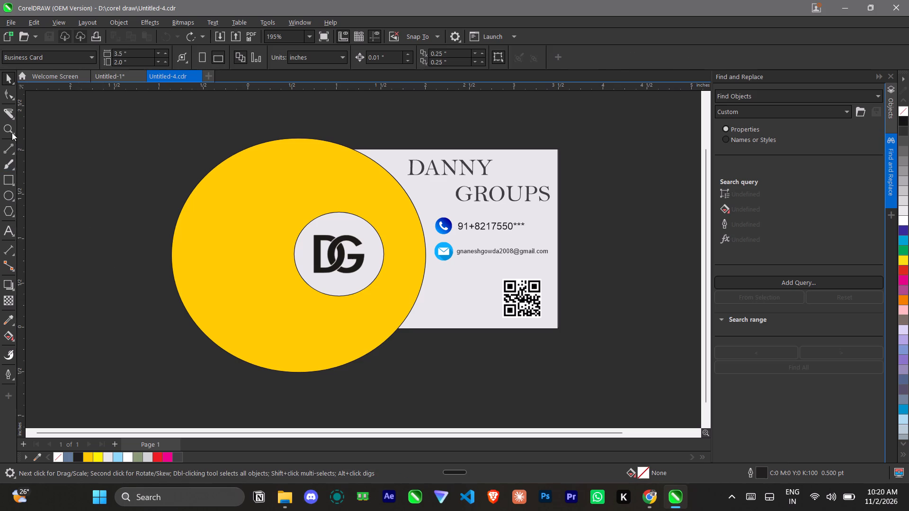
left_click(9, 111)
scroll(581, 332, "up", 4)
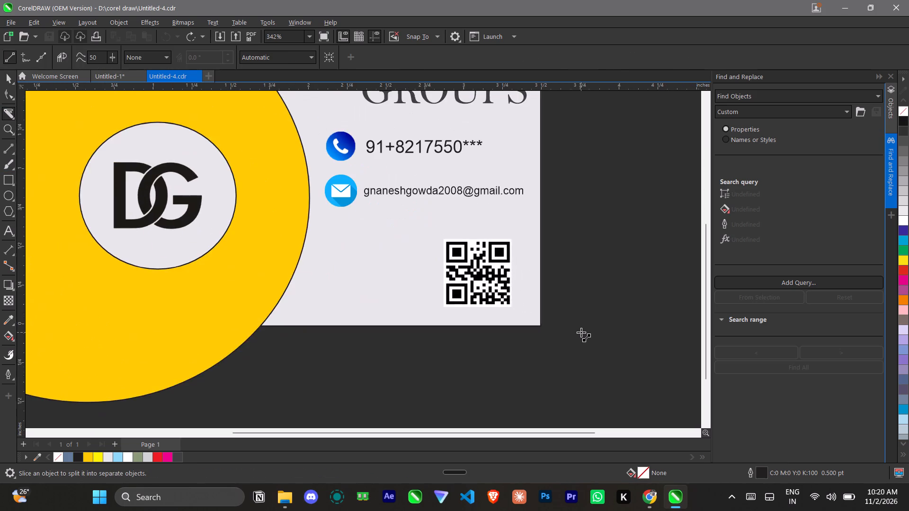
scroll(573, 328, "up", 3)
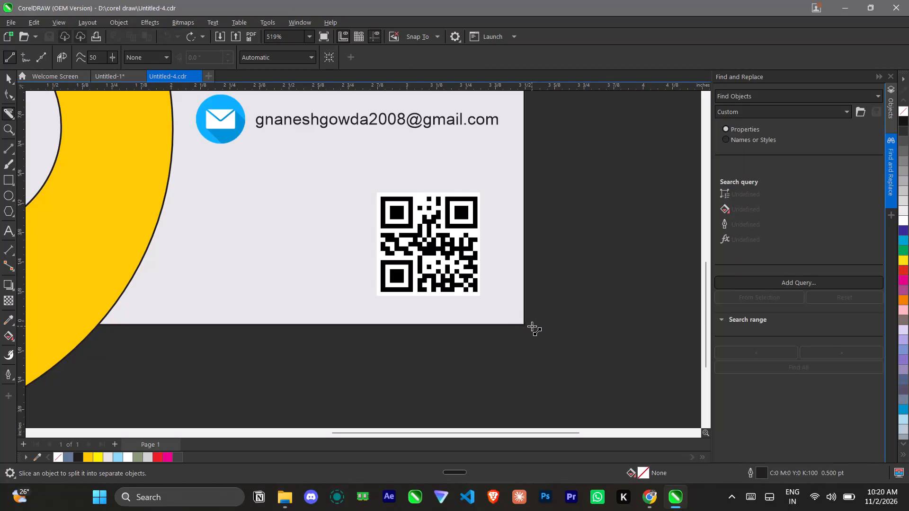
left_click_drag(531, 326, 42, 323)
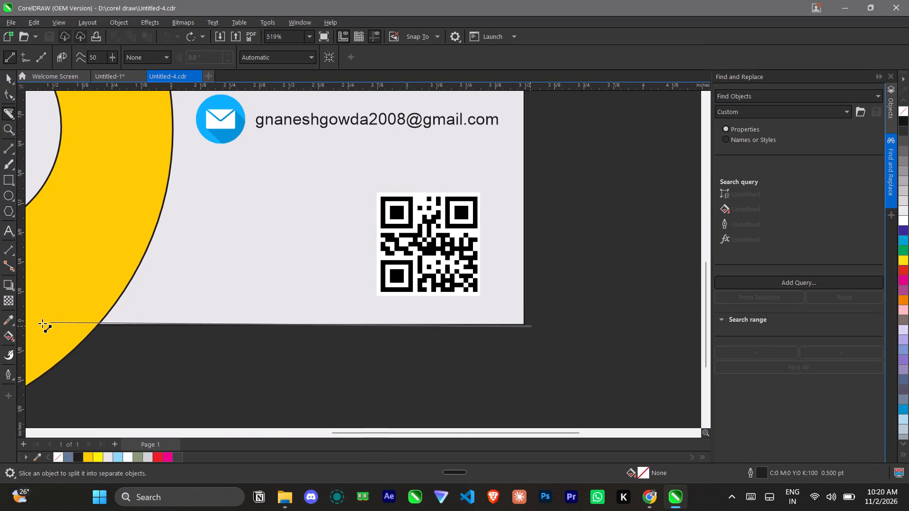
left_click_drag(42, 323, 10, 324)
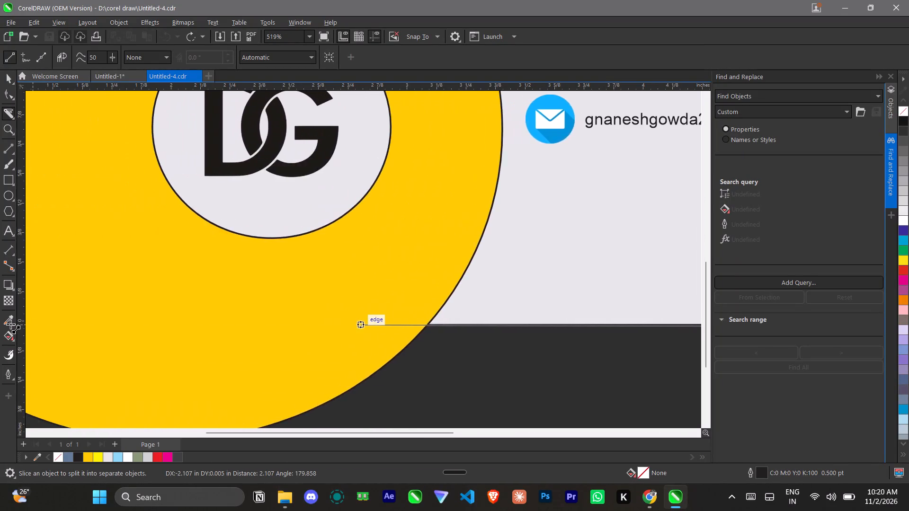
left_click_drag(10, 324, 94, 328)
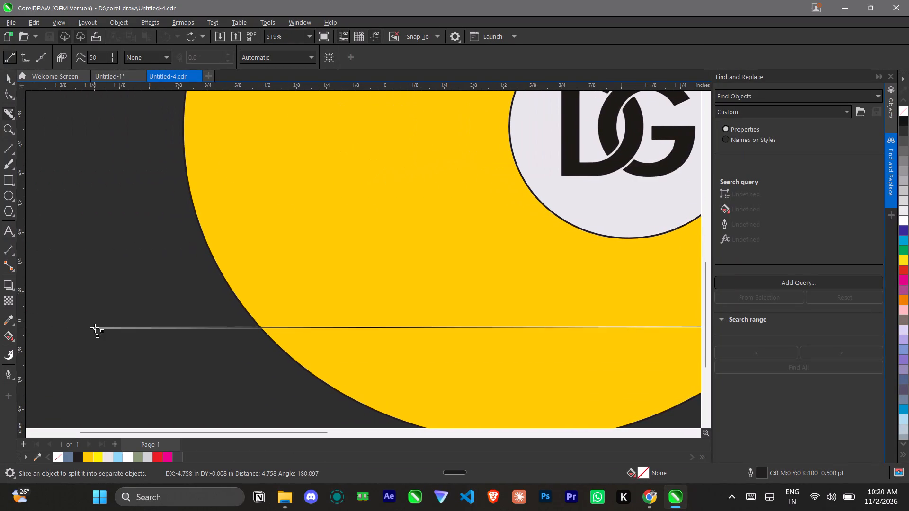
left_click_drag(94, 328, 100, 326)
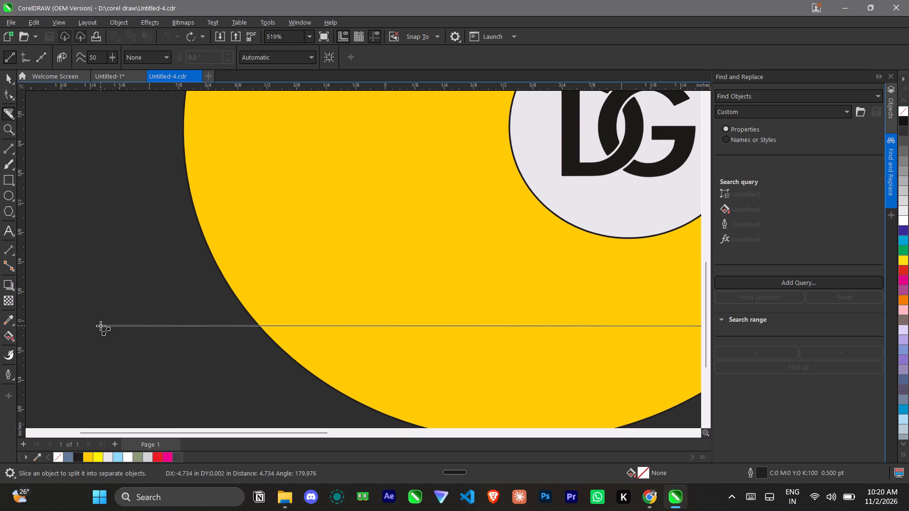
left_click_drag(100, 326, 102, 328)
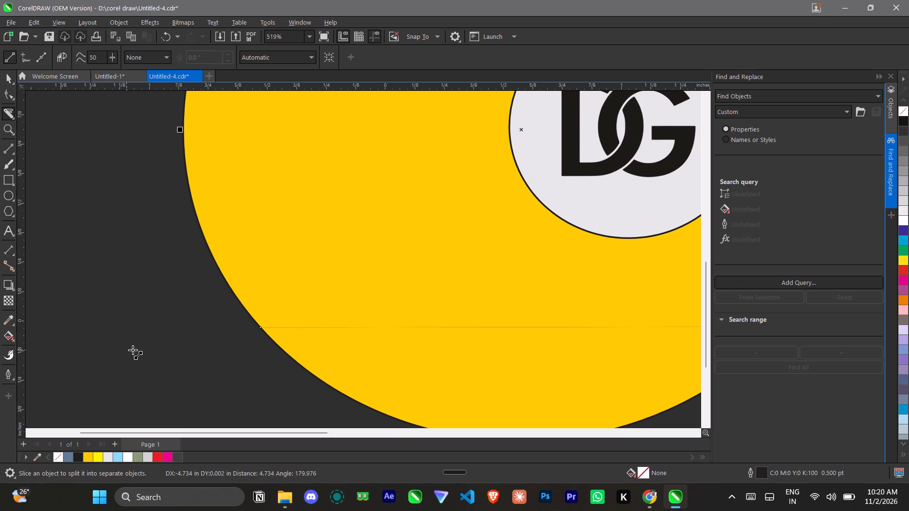
Delete the sliced yellow circle segment that hangs below the card's bottom edge.
scroll(133, 350, "down", 2)
scroll(292, 334, "down", 4)
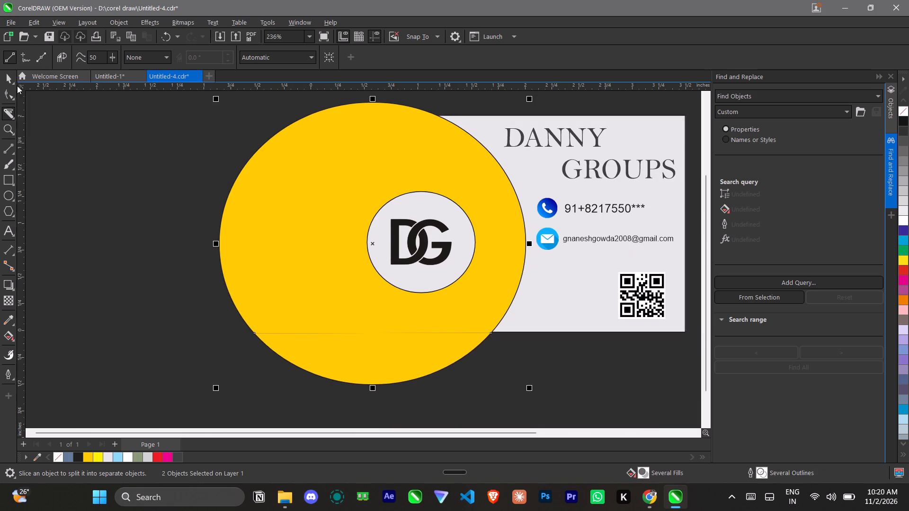
left_click(9, 76)
left_click(376, 366)
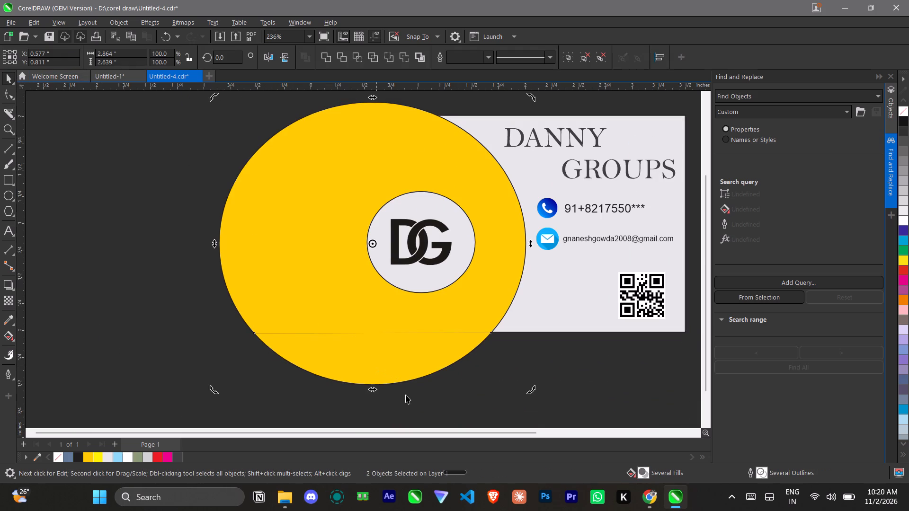
left_click(419, 414)
left_click(434, 367)
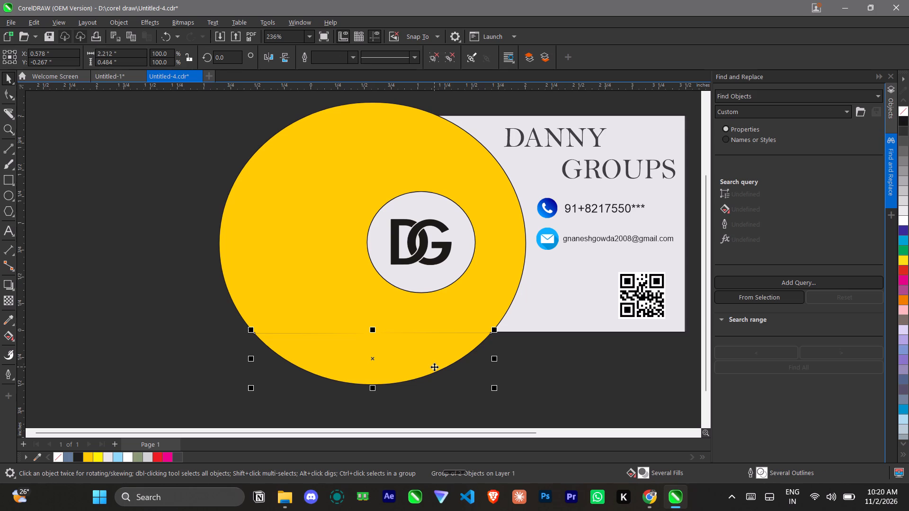
key("Delete")
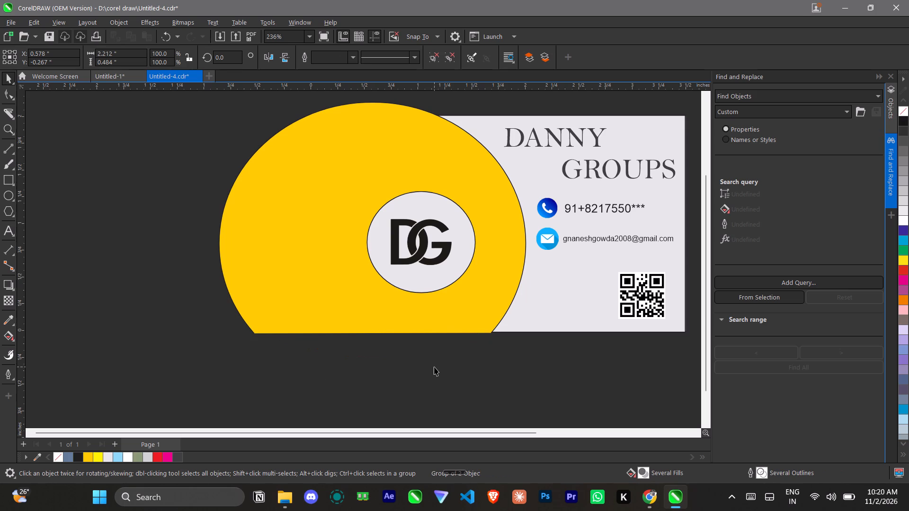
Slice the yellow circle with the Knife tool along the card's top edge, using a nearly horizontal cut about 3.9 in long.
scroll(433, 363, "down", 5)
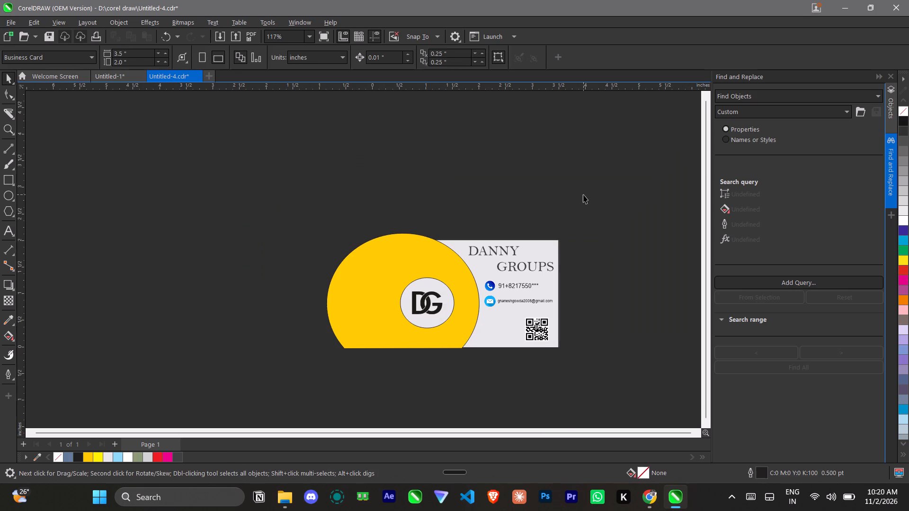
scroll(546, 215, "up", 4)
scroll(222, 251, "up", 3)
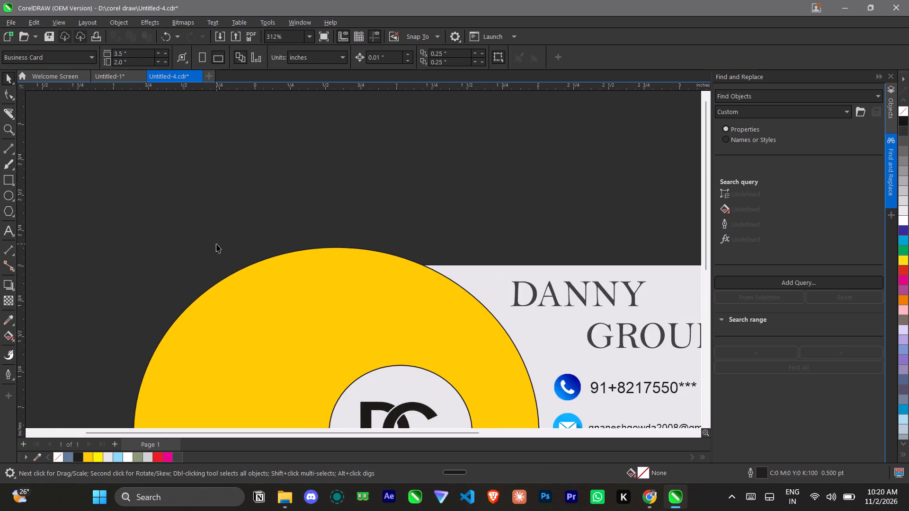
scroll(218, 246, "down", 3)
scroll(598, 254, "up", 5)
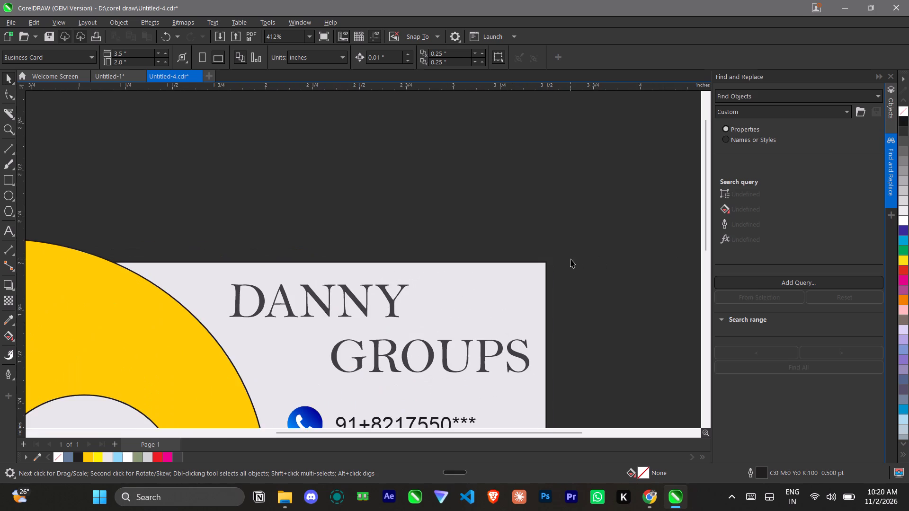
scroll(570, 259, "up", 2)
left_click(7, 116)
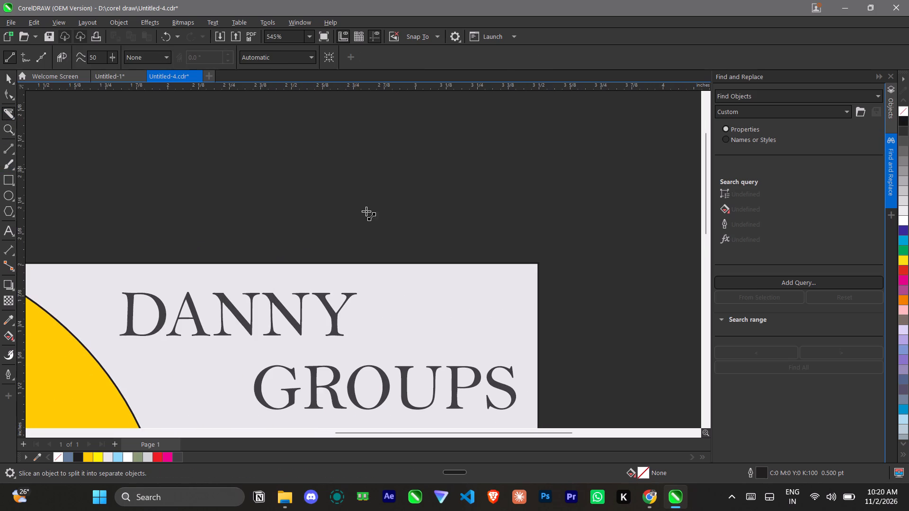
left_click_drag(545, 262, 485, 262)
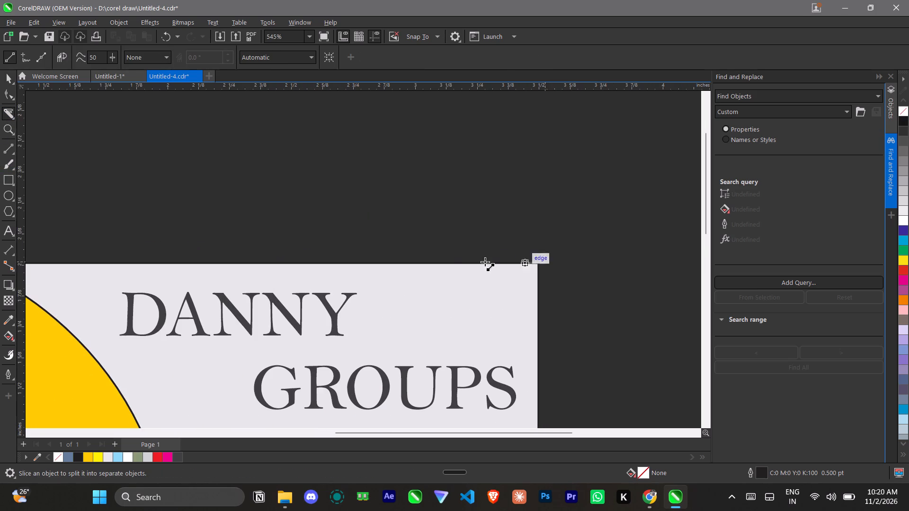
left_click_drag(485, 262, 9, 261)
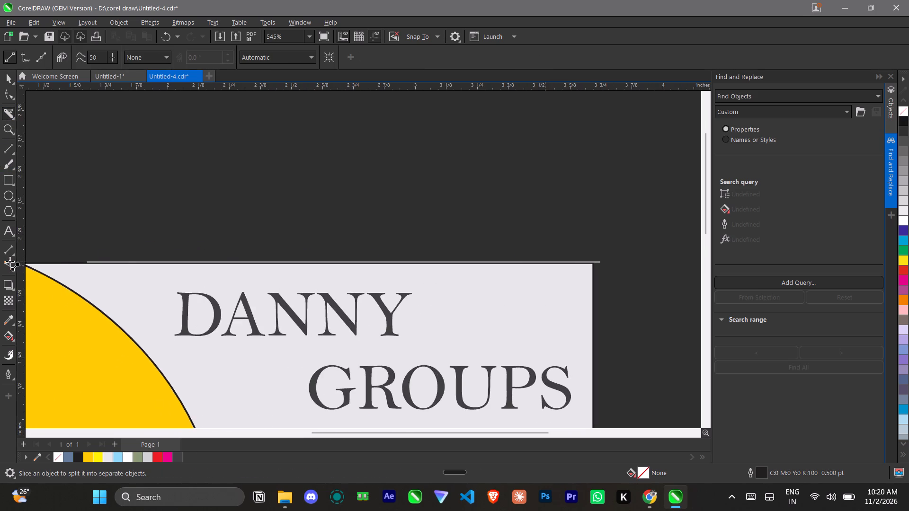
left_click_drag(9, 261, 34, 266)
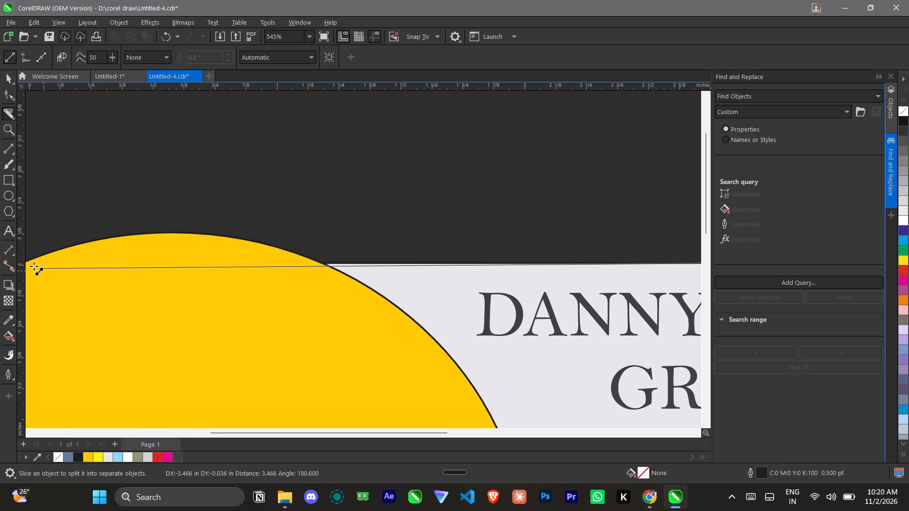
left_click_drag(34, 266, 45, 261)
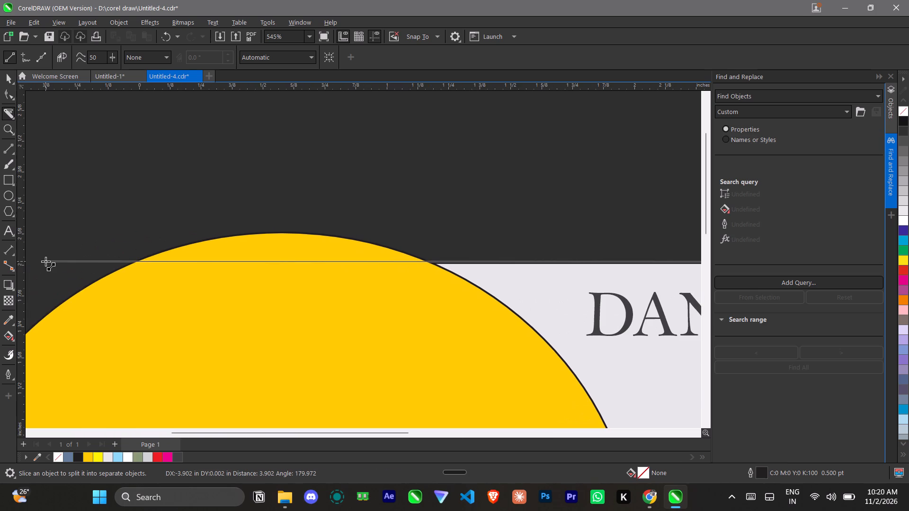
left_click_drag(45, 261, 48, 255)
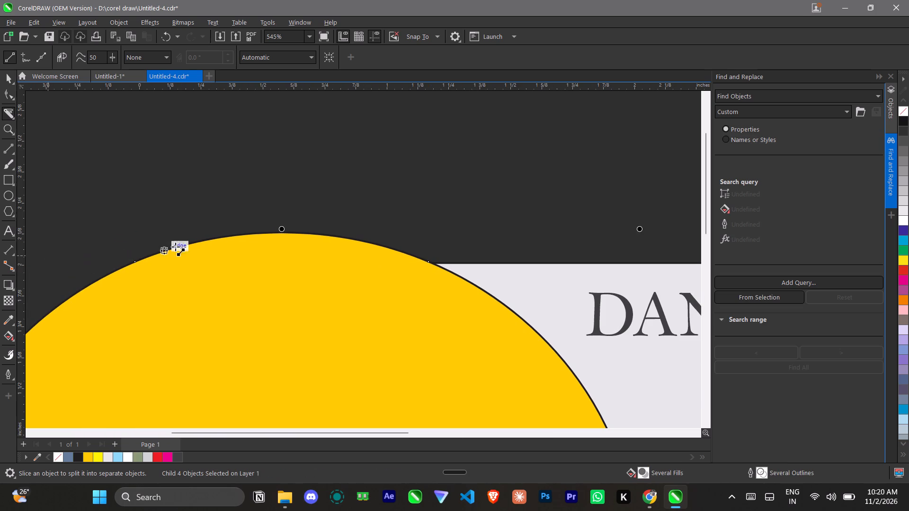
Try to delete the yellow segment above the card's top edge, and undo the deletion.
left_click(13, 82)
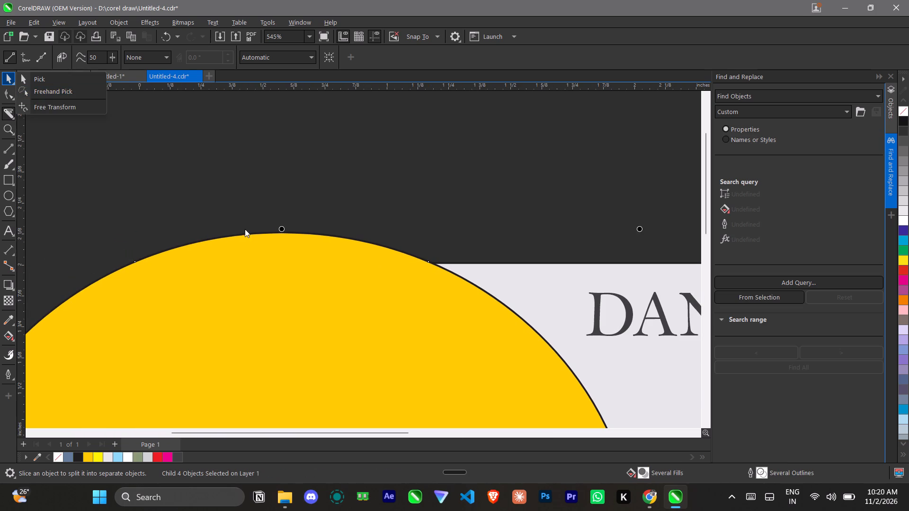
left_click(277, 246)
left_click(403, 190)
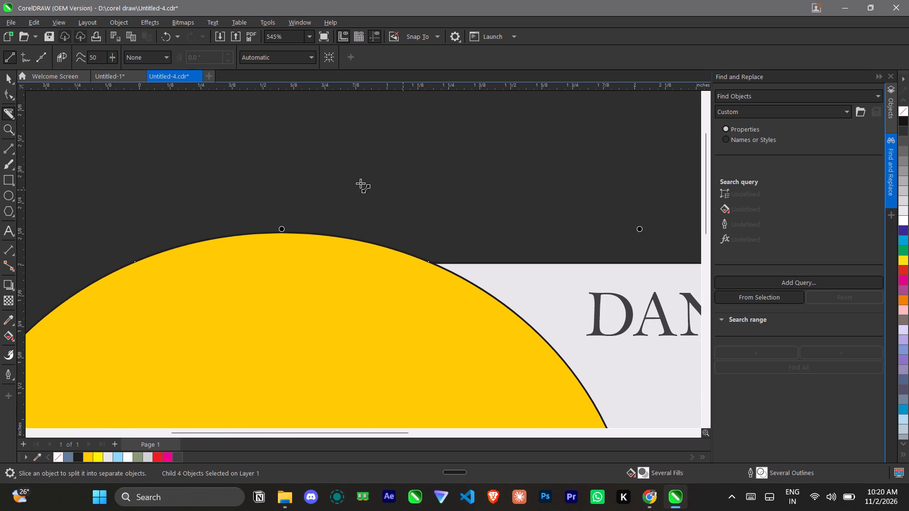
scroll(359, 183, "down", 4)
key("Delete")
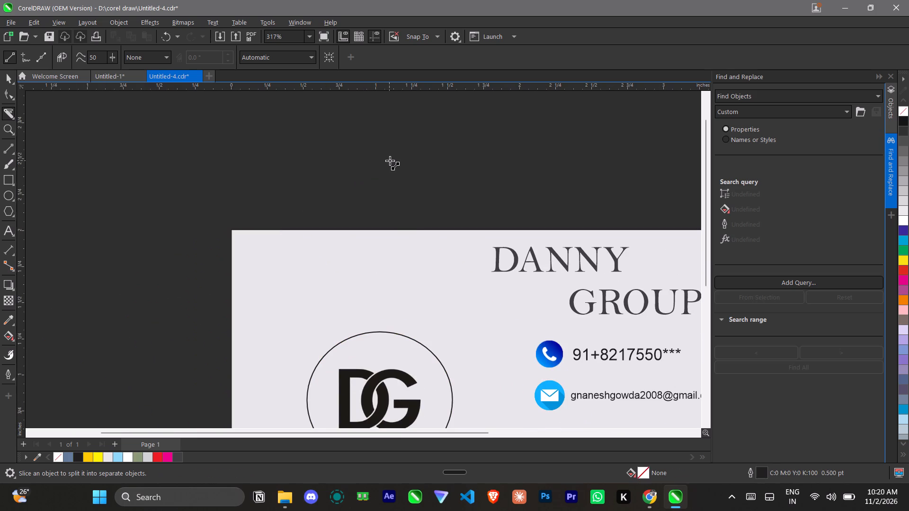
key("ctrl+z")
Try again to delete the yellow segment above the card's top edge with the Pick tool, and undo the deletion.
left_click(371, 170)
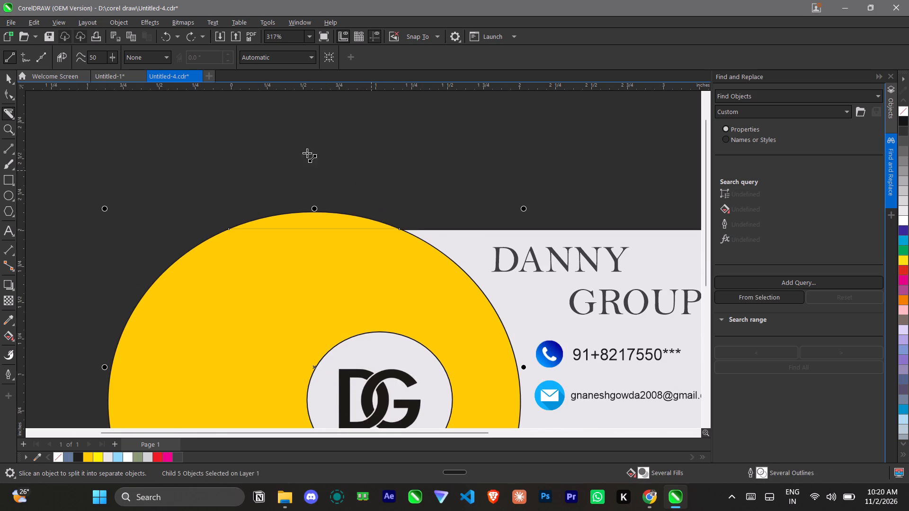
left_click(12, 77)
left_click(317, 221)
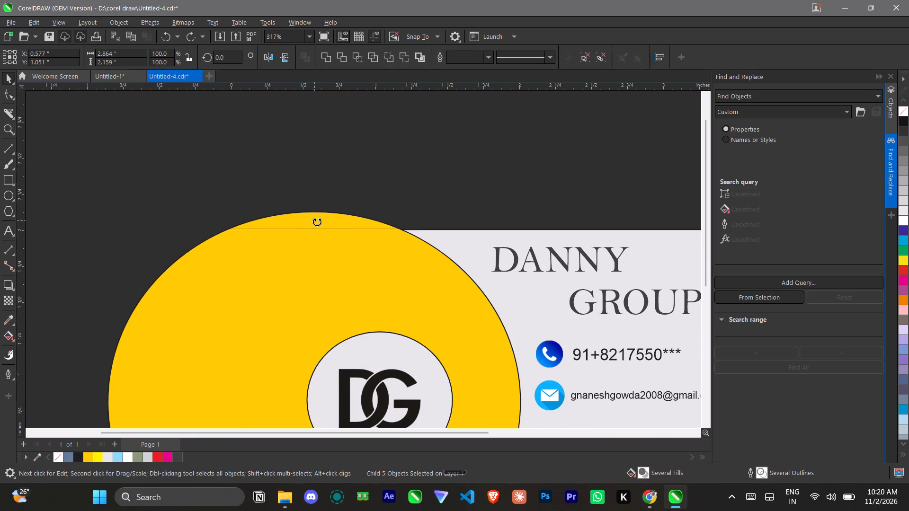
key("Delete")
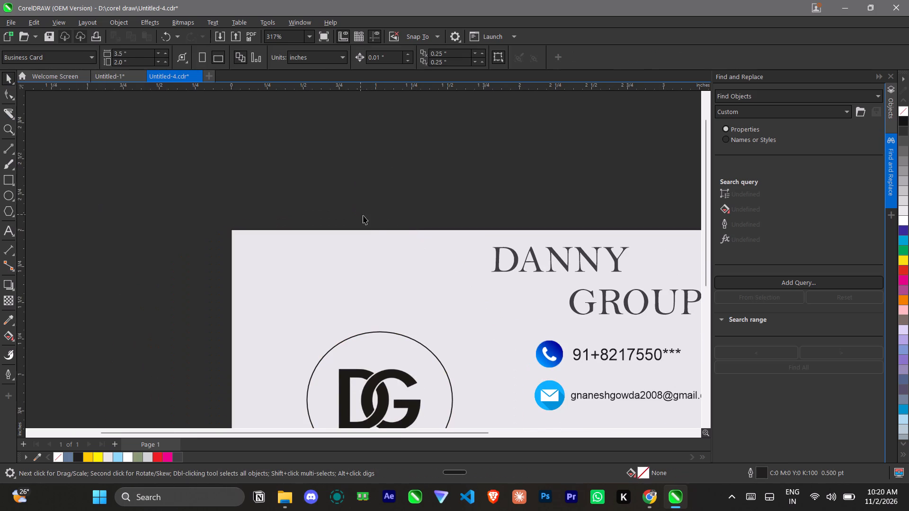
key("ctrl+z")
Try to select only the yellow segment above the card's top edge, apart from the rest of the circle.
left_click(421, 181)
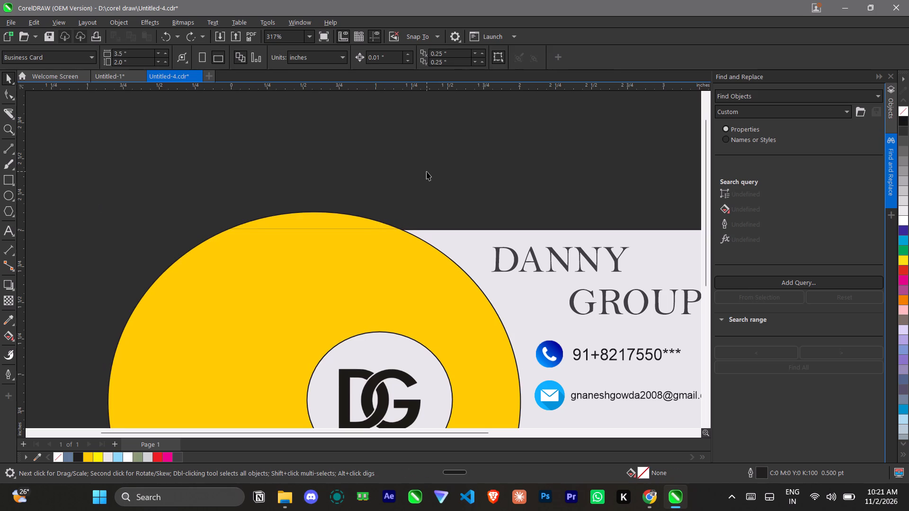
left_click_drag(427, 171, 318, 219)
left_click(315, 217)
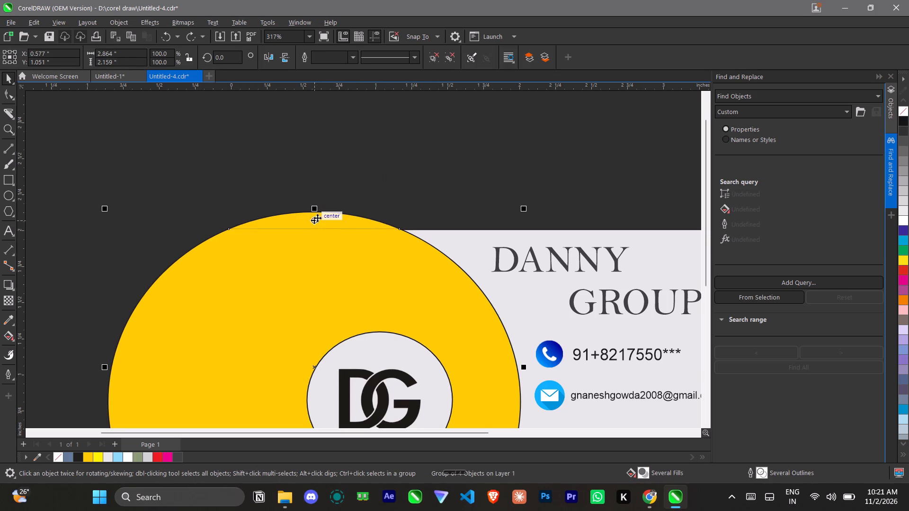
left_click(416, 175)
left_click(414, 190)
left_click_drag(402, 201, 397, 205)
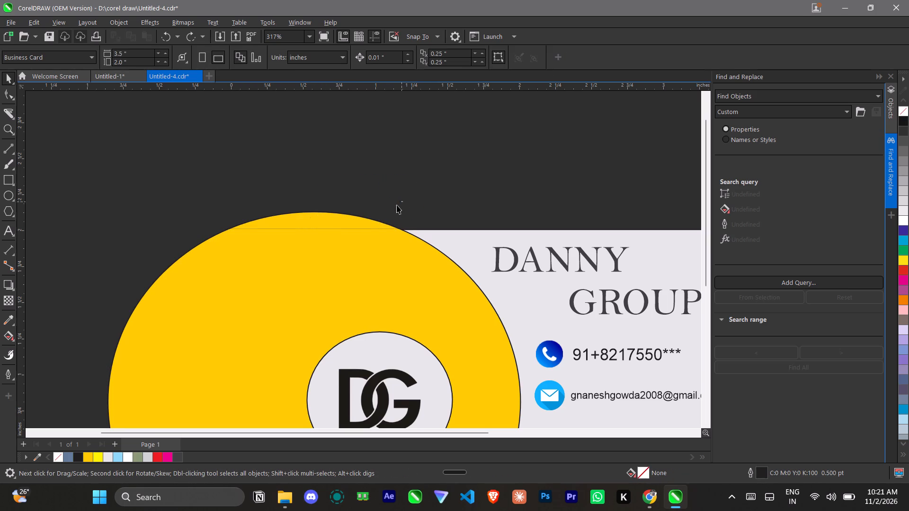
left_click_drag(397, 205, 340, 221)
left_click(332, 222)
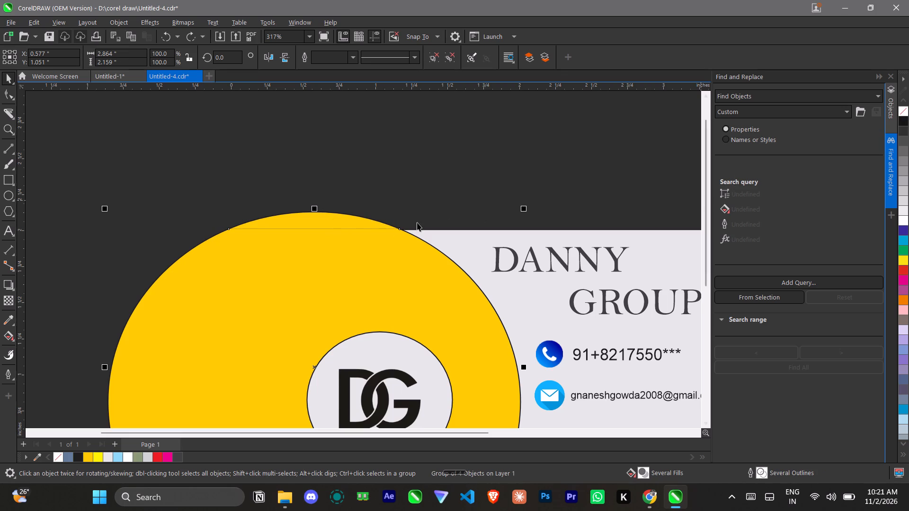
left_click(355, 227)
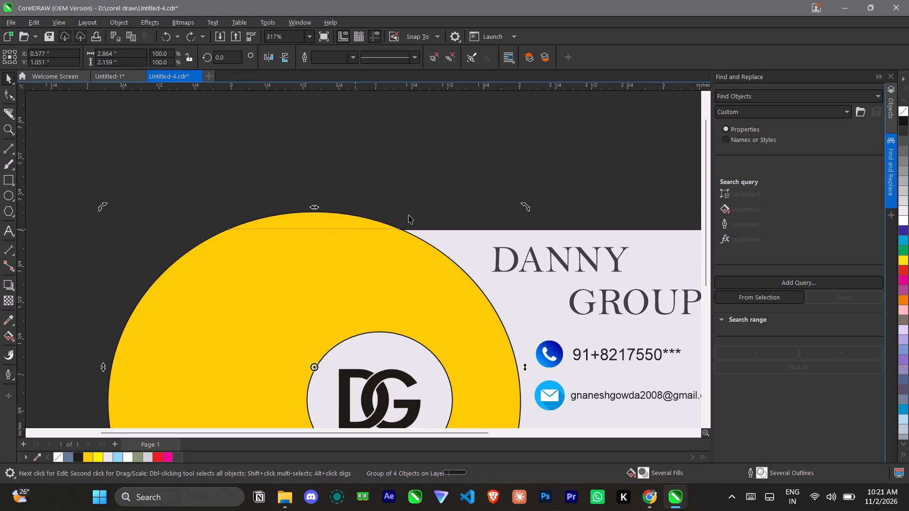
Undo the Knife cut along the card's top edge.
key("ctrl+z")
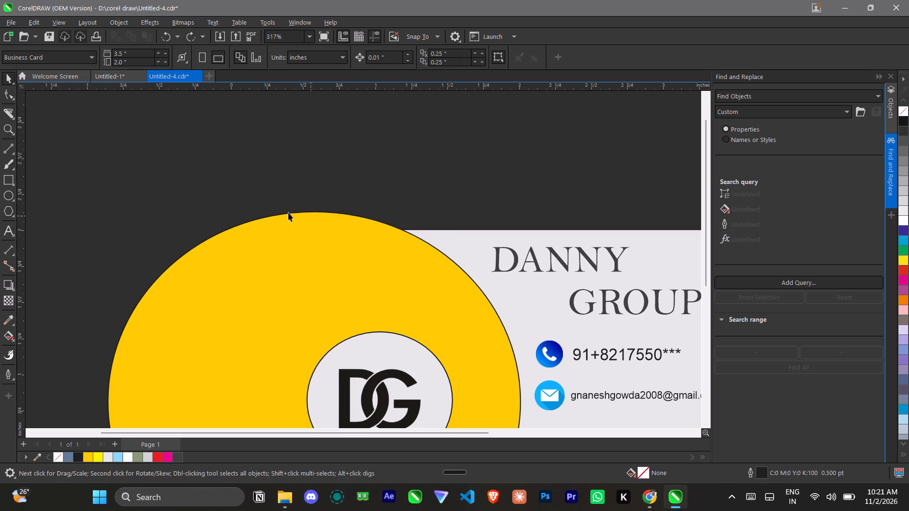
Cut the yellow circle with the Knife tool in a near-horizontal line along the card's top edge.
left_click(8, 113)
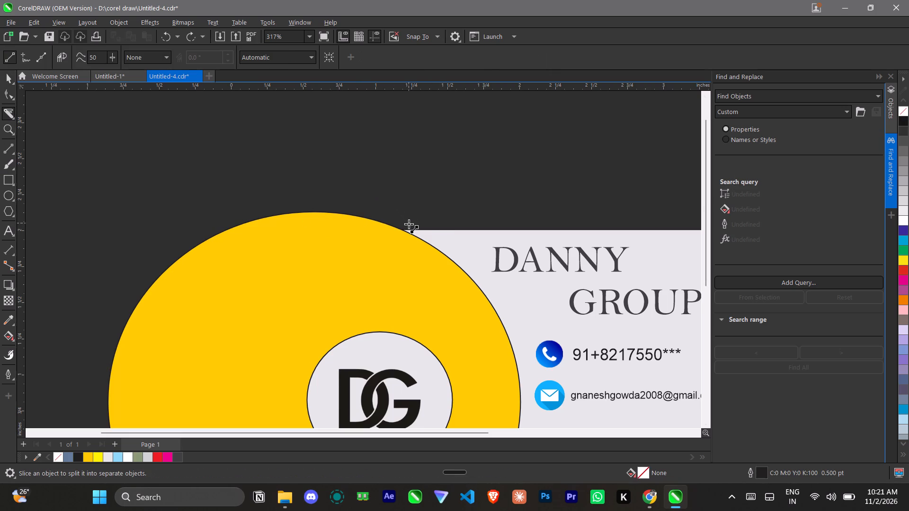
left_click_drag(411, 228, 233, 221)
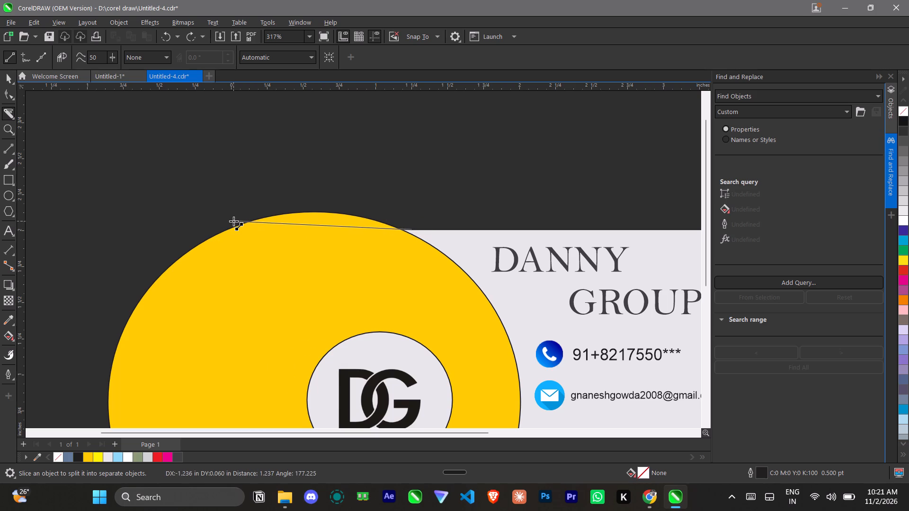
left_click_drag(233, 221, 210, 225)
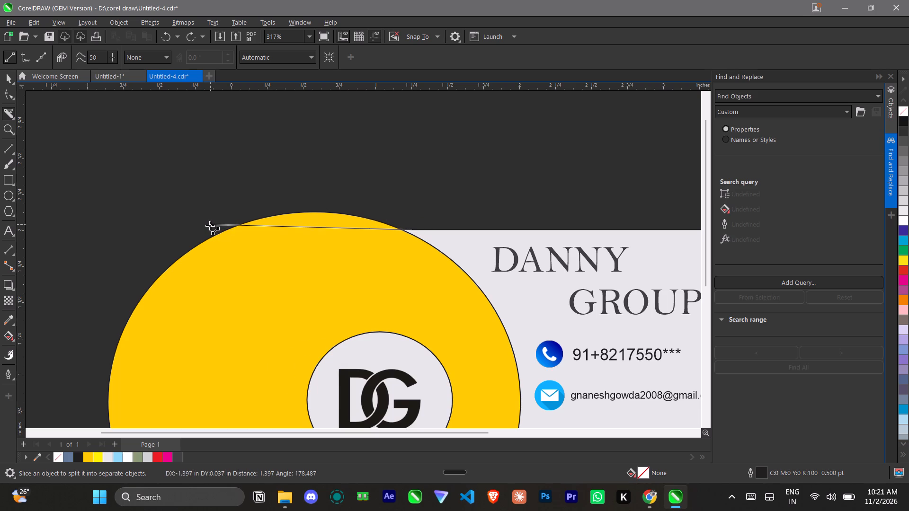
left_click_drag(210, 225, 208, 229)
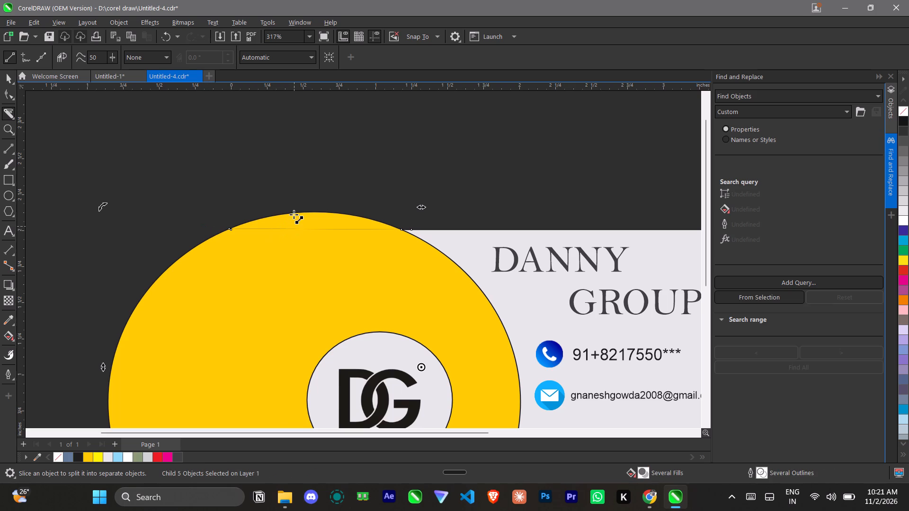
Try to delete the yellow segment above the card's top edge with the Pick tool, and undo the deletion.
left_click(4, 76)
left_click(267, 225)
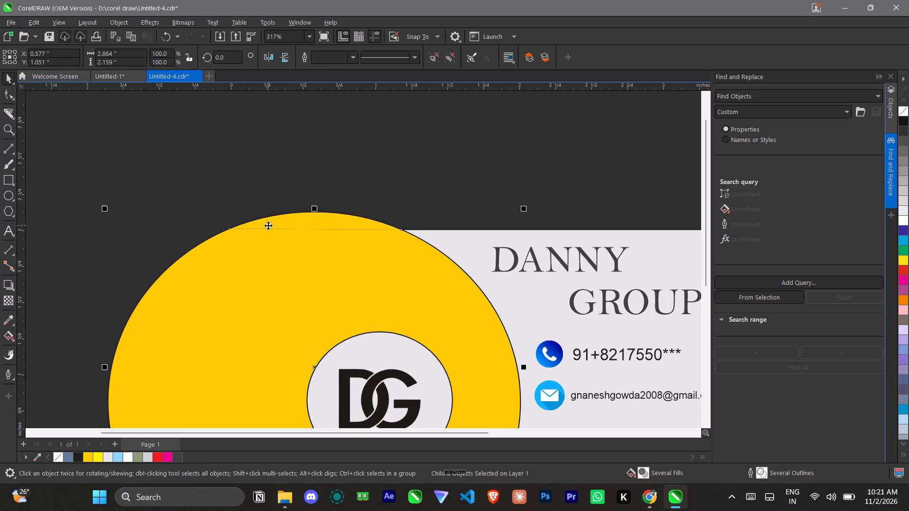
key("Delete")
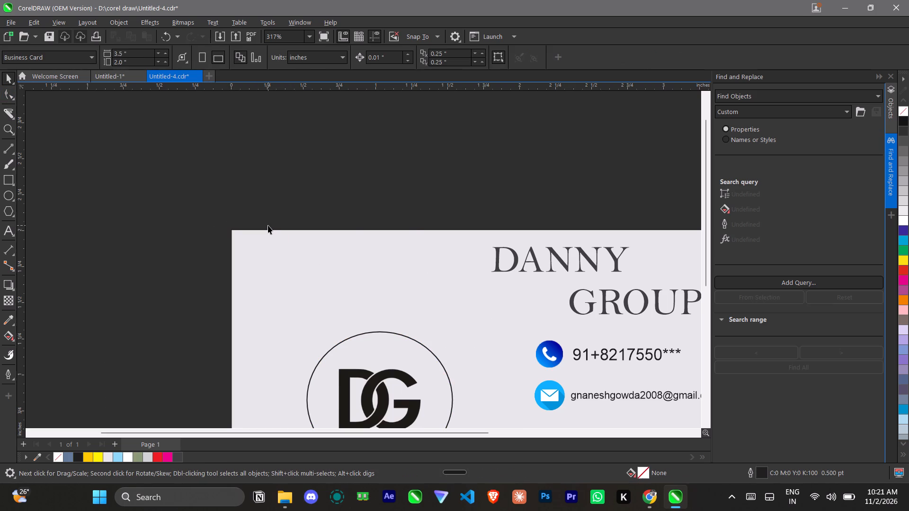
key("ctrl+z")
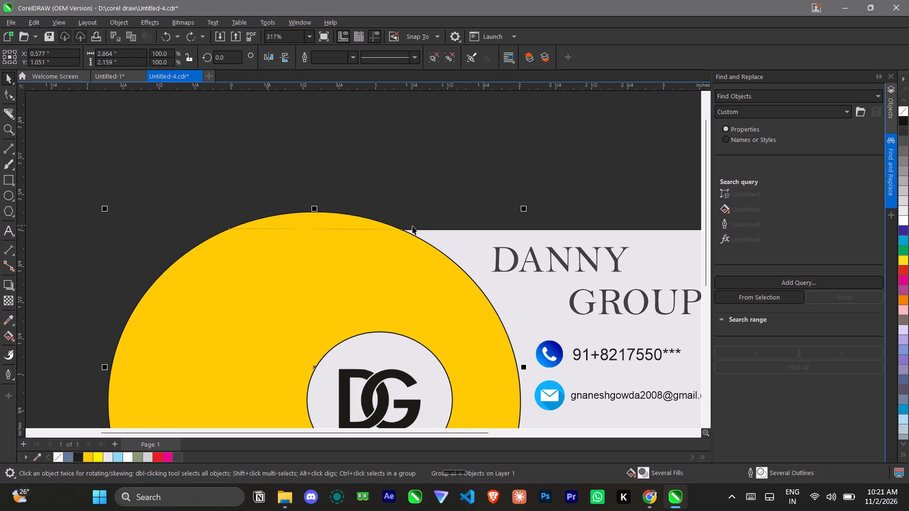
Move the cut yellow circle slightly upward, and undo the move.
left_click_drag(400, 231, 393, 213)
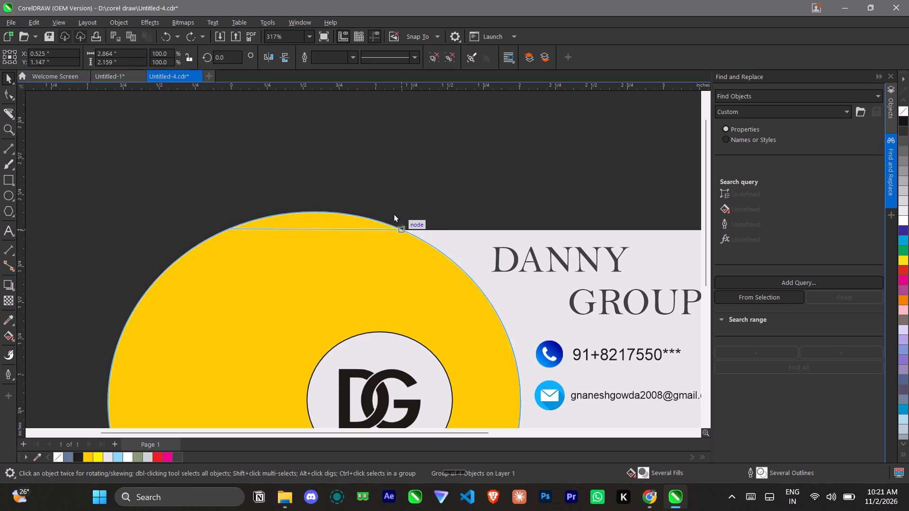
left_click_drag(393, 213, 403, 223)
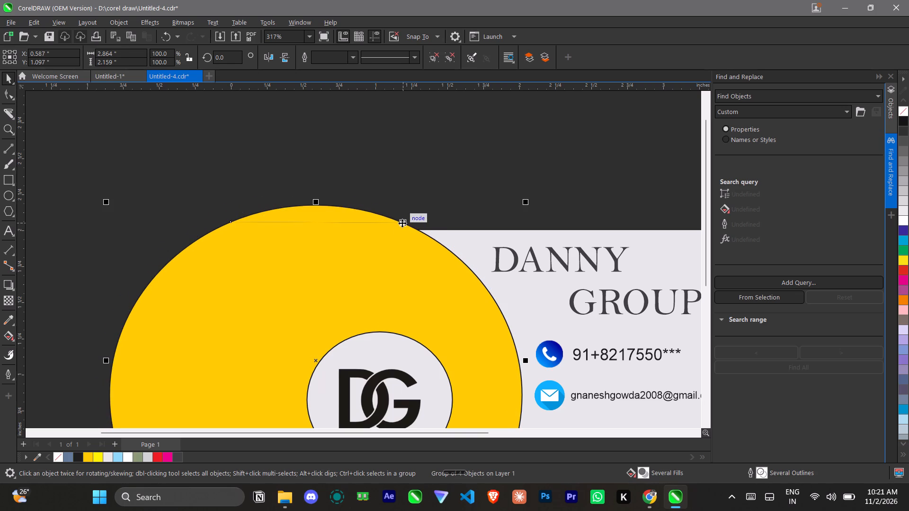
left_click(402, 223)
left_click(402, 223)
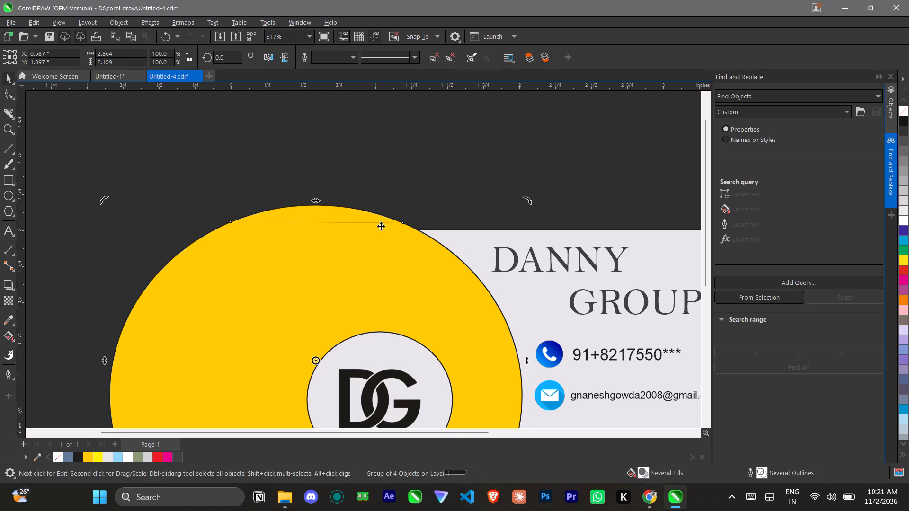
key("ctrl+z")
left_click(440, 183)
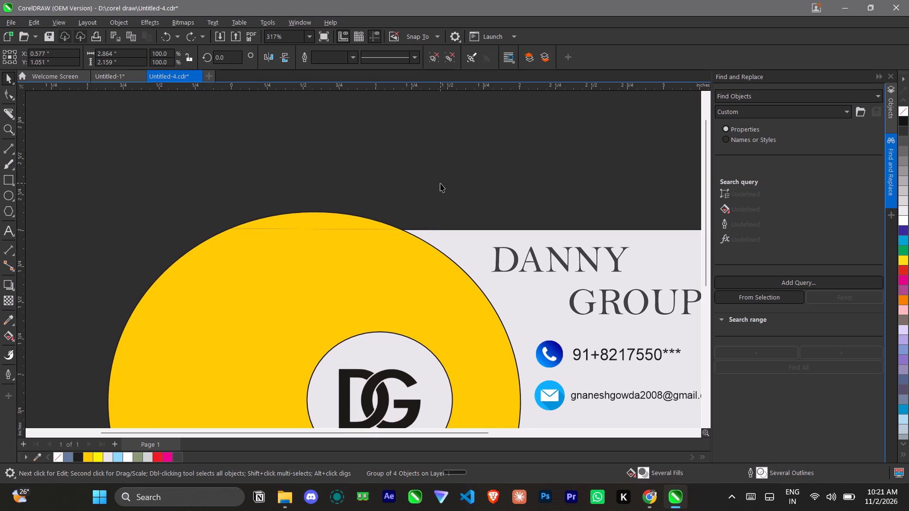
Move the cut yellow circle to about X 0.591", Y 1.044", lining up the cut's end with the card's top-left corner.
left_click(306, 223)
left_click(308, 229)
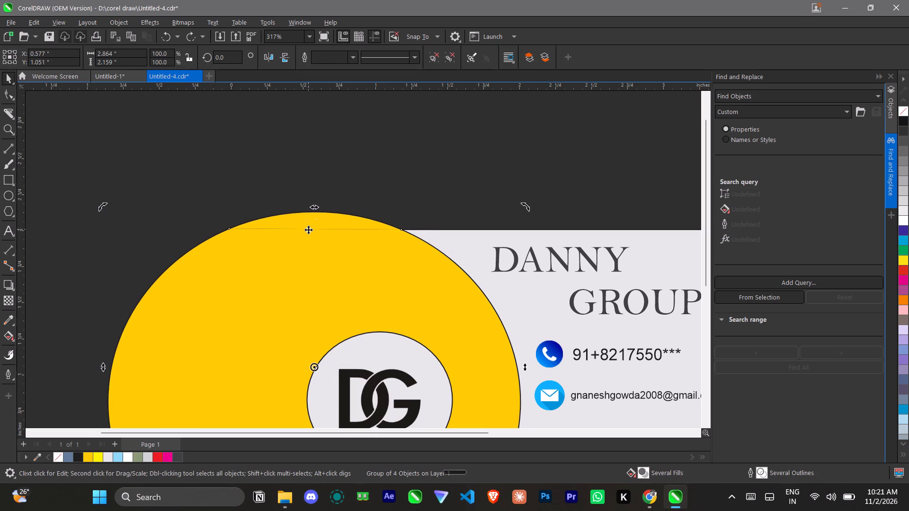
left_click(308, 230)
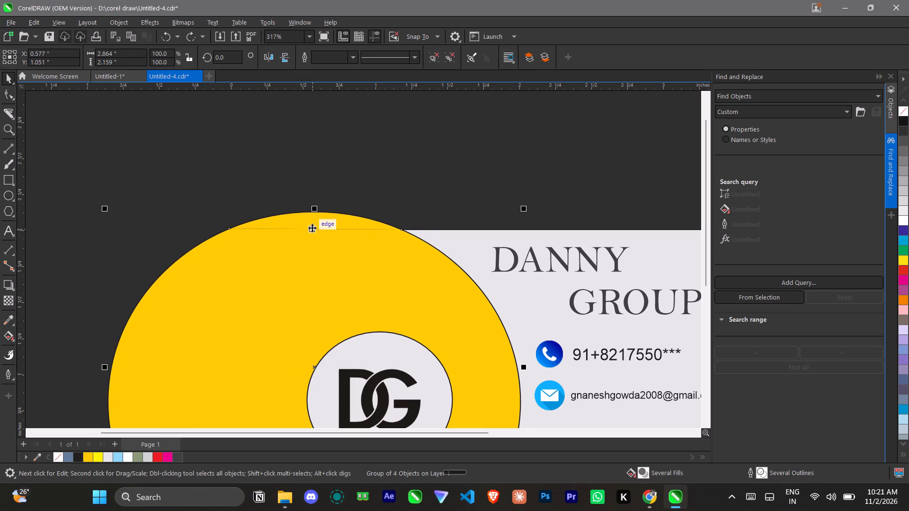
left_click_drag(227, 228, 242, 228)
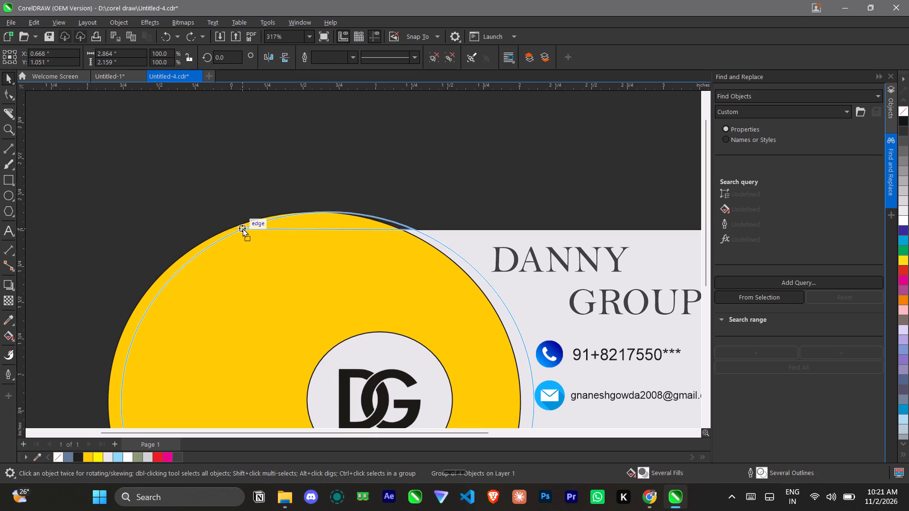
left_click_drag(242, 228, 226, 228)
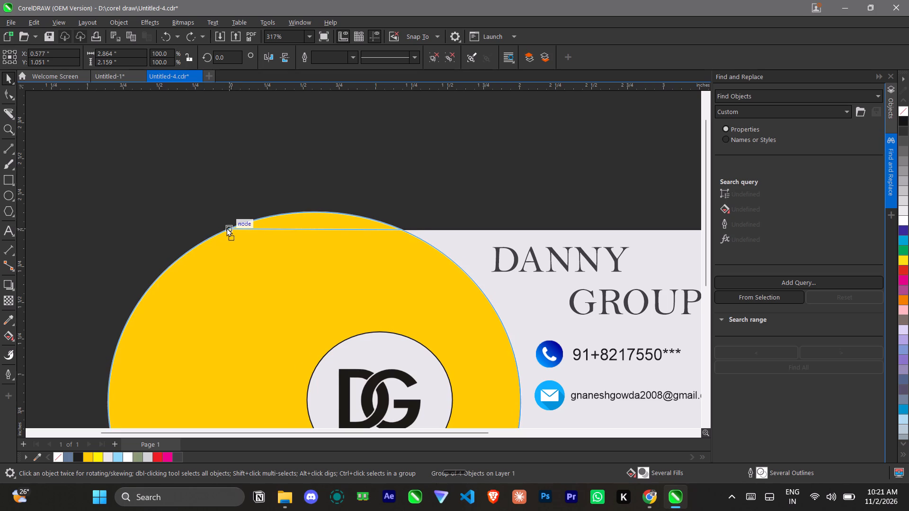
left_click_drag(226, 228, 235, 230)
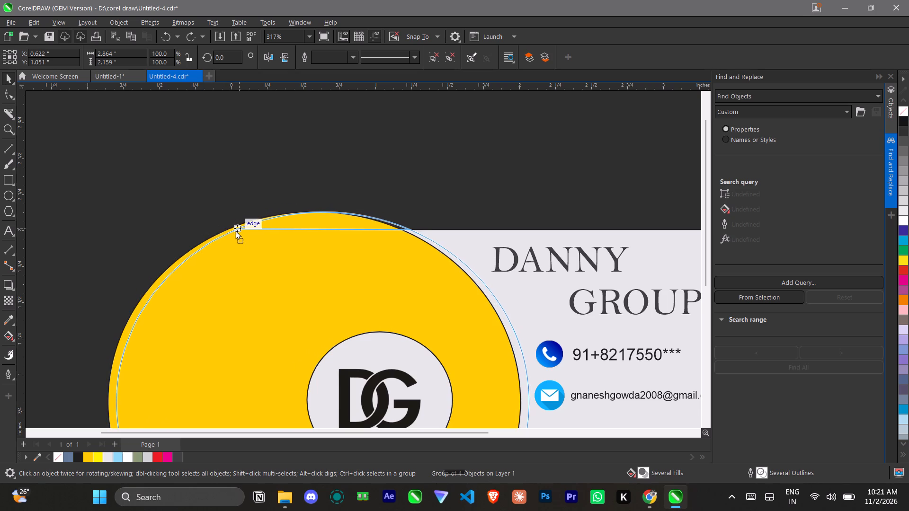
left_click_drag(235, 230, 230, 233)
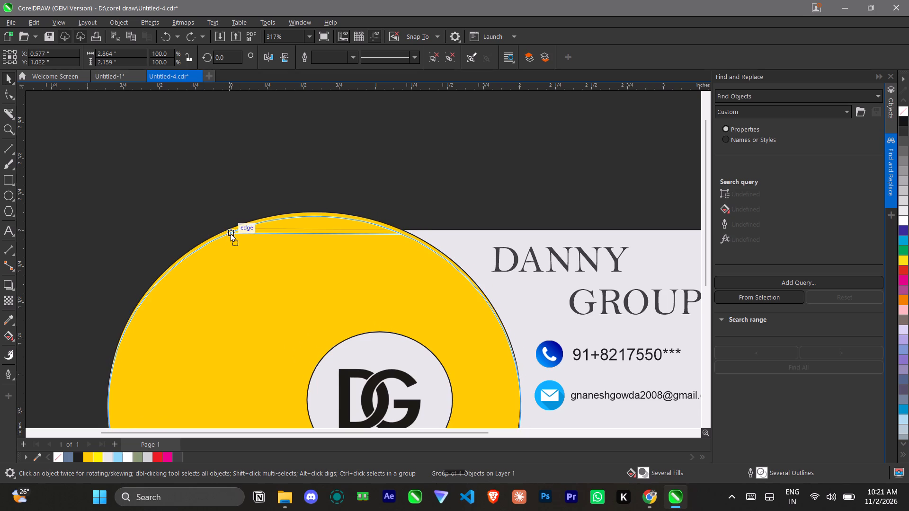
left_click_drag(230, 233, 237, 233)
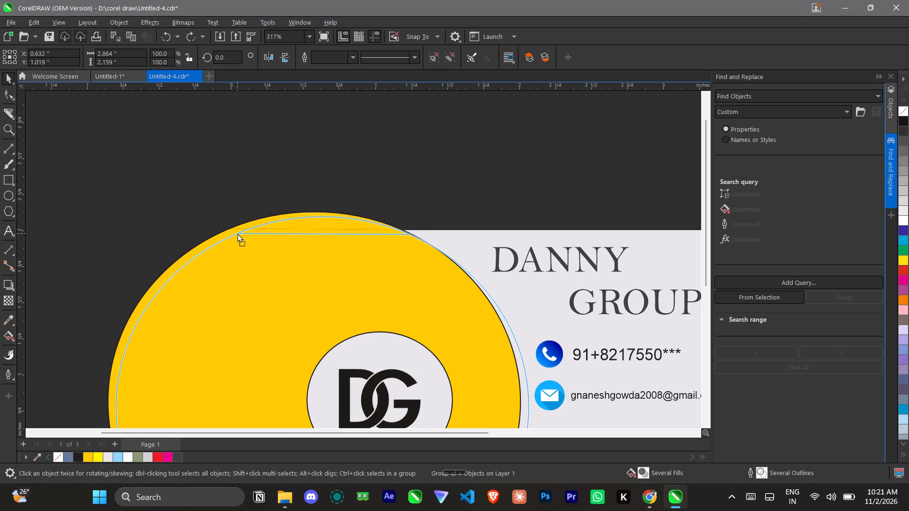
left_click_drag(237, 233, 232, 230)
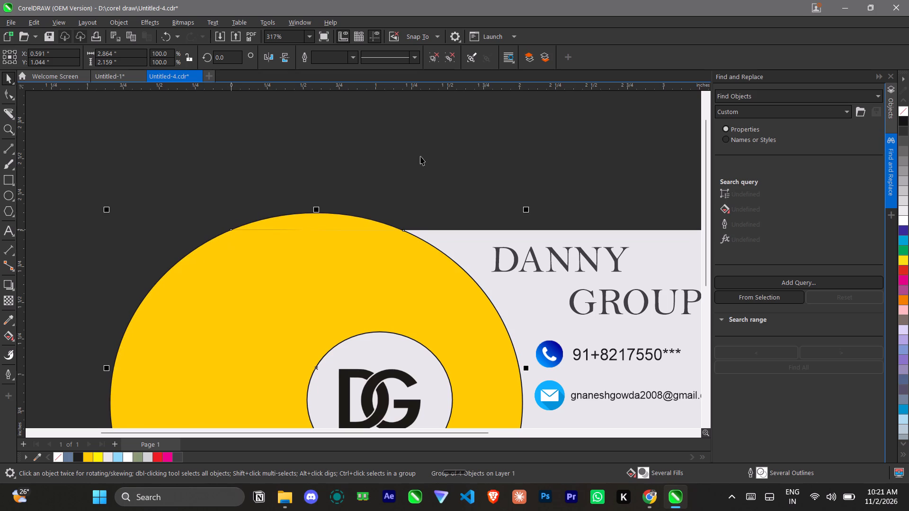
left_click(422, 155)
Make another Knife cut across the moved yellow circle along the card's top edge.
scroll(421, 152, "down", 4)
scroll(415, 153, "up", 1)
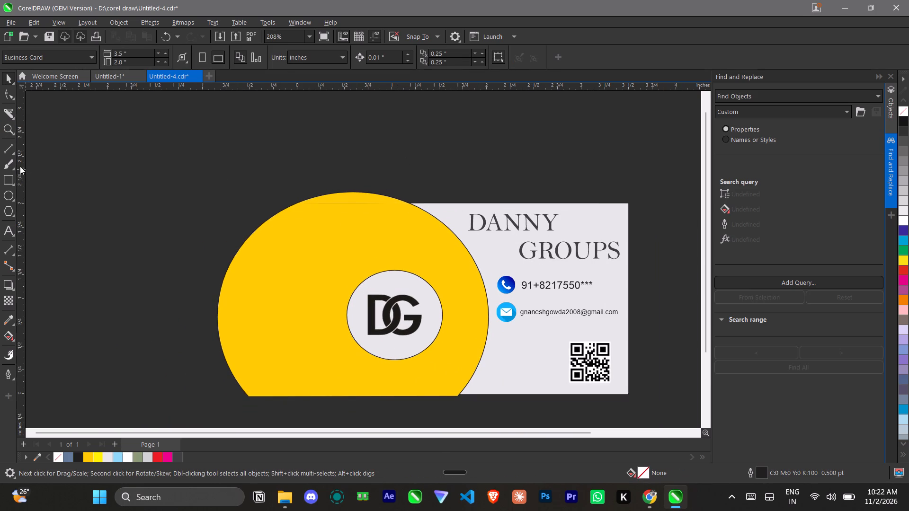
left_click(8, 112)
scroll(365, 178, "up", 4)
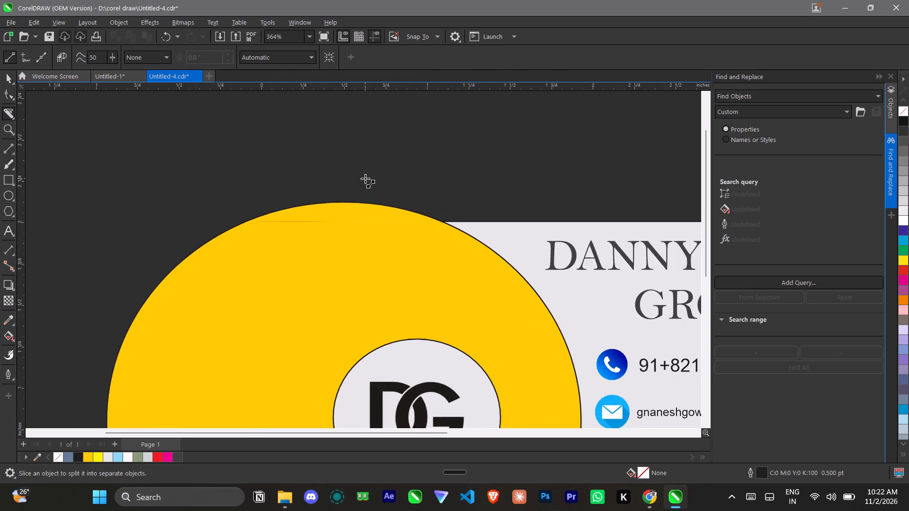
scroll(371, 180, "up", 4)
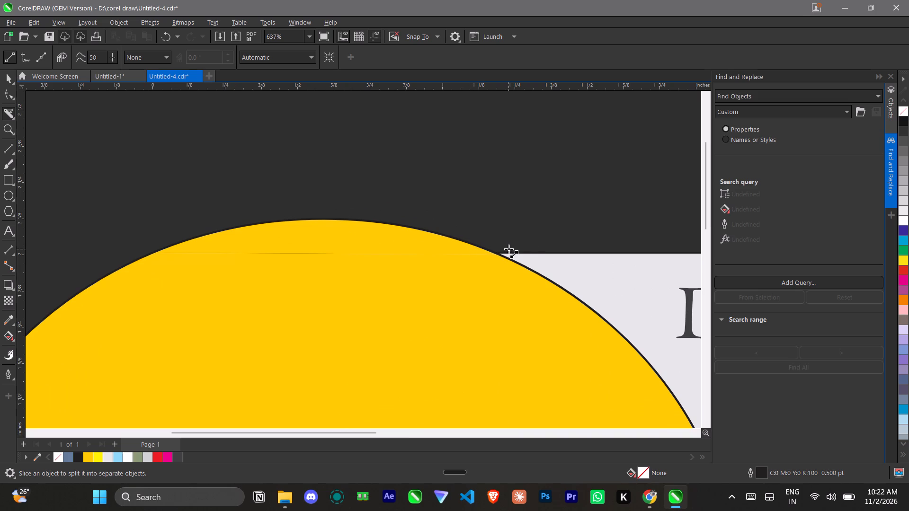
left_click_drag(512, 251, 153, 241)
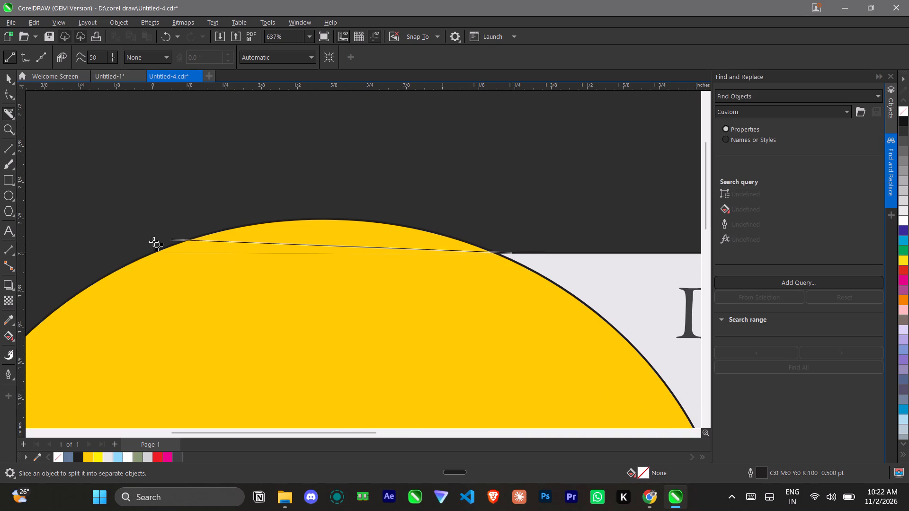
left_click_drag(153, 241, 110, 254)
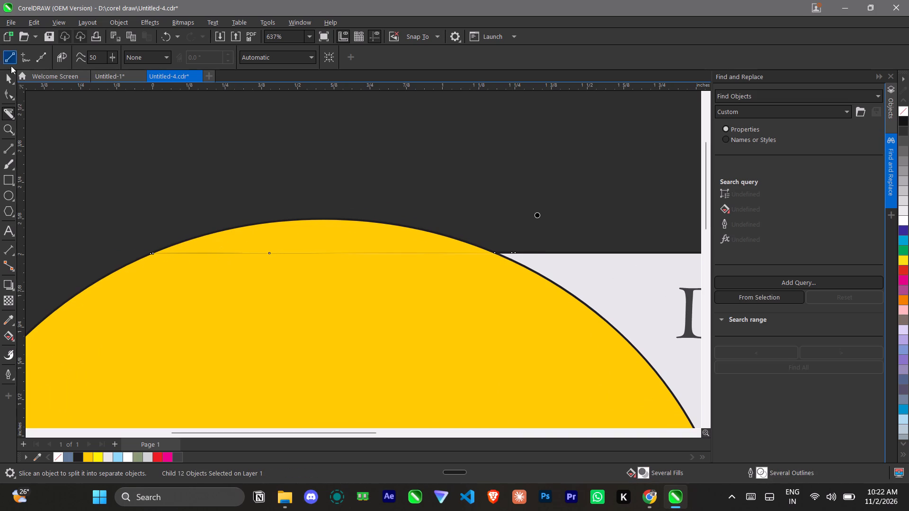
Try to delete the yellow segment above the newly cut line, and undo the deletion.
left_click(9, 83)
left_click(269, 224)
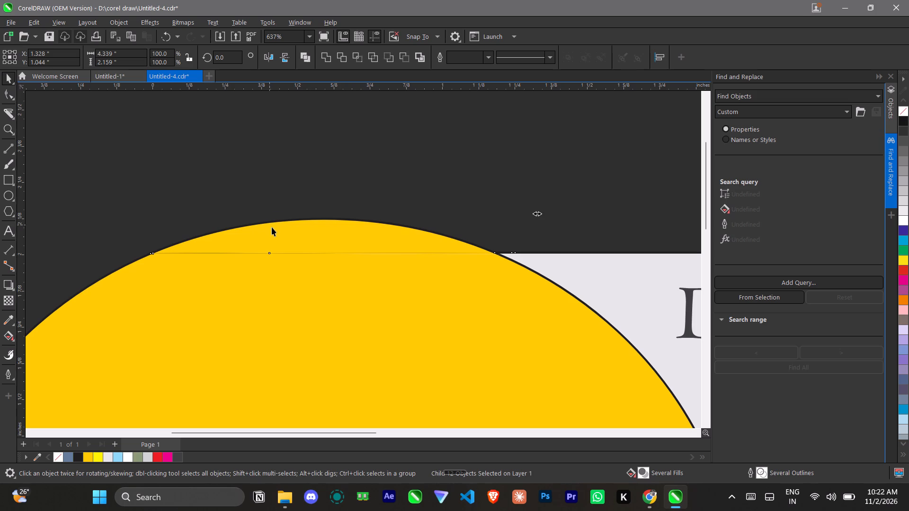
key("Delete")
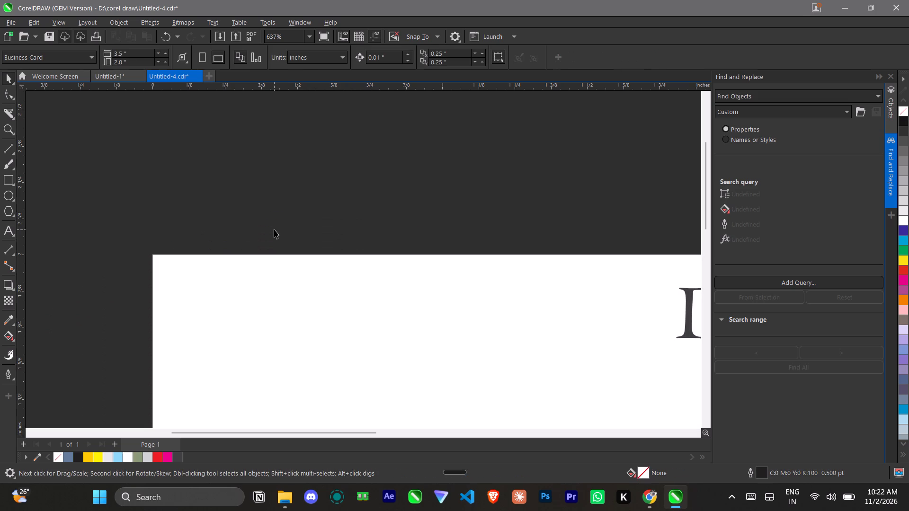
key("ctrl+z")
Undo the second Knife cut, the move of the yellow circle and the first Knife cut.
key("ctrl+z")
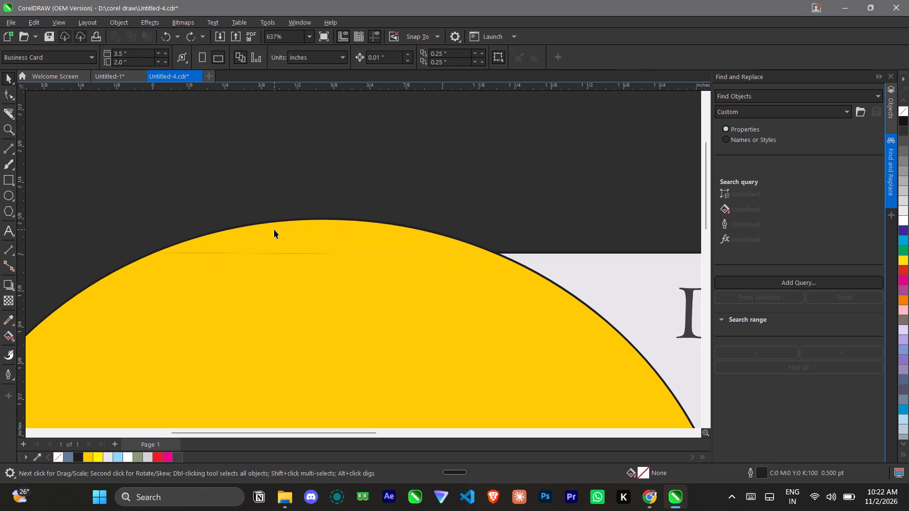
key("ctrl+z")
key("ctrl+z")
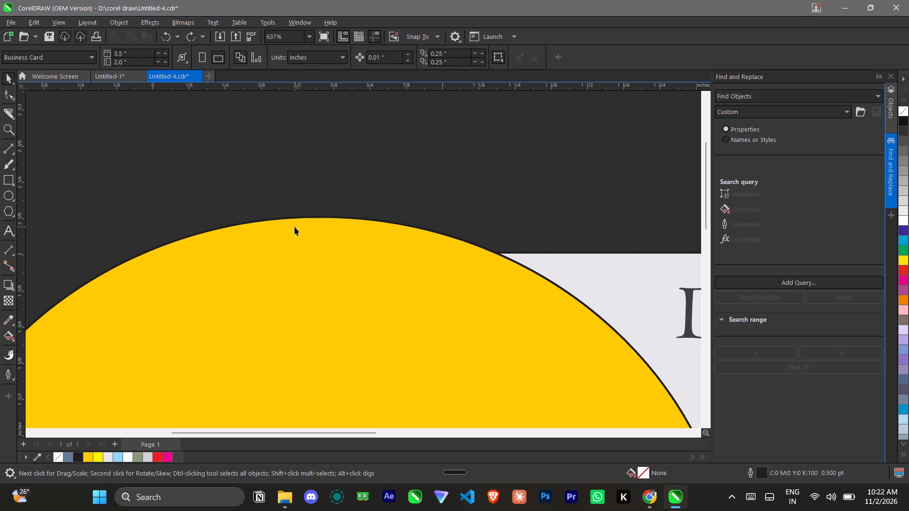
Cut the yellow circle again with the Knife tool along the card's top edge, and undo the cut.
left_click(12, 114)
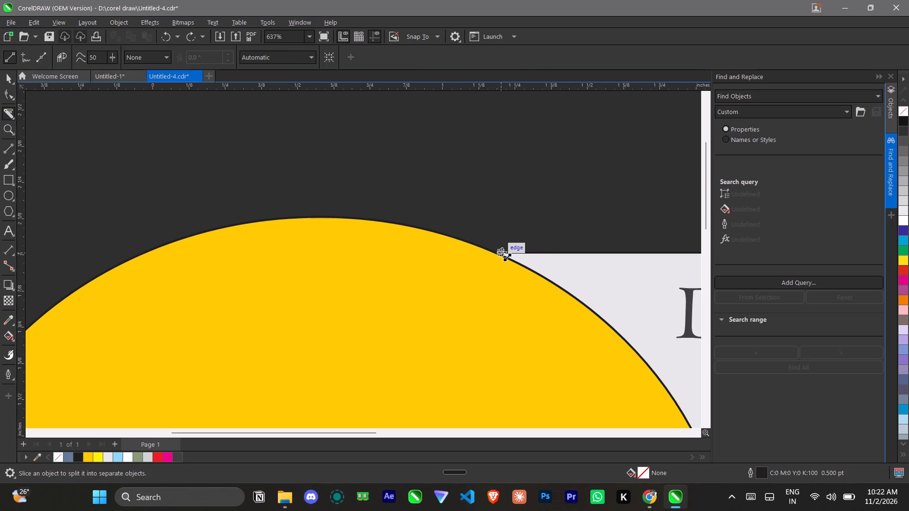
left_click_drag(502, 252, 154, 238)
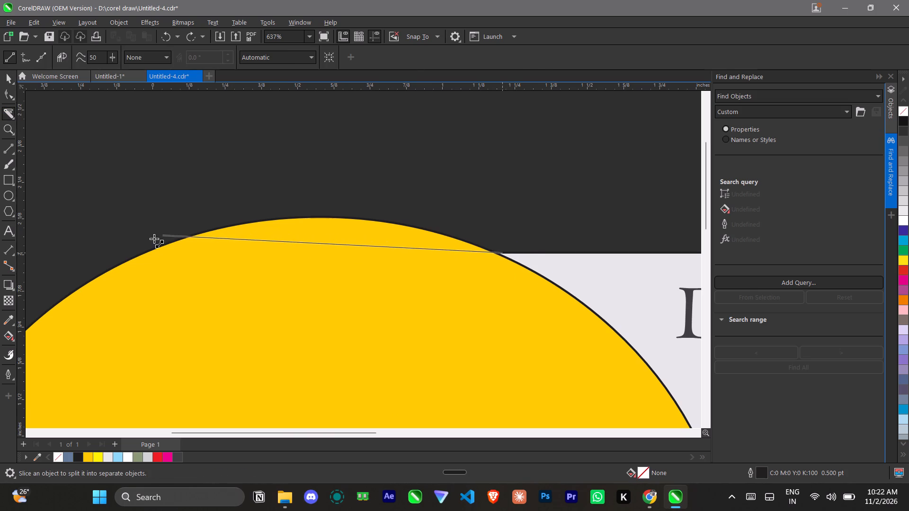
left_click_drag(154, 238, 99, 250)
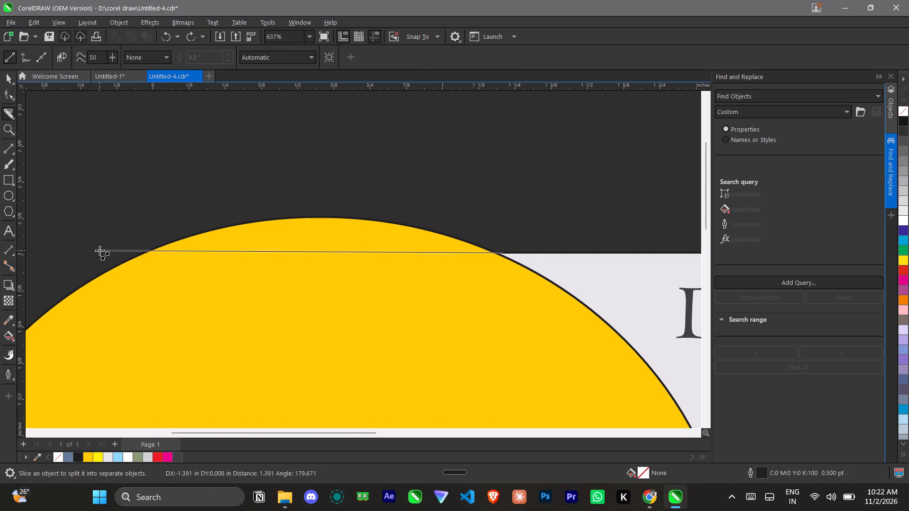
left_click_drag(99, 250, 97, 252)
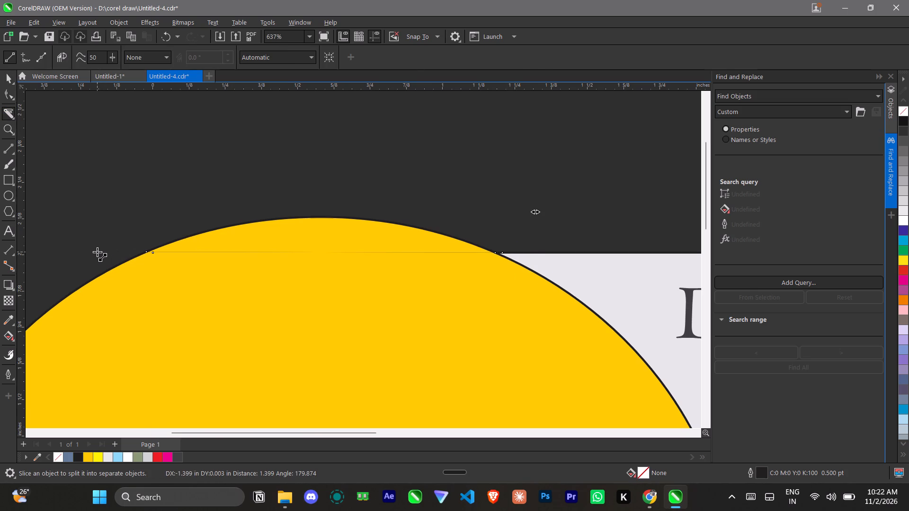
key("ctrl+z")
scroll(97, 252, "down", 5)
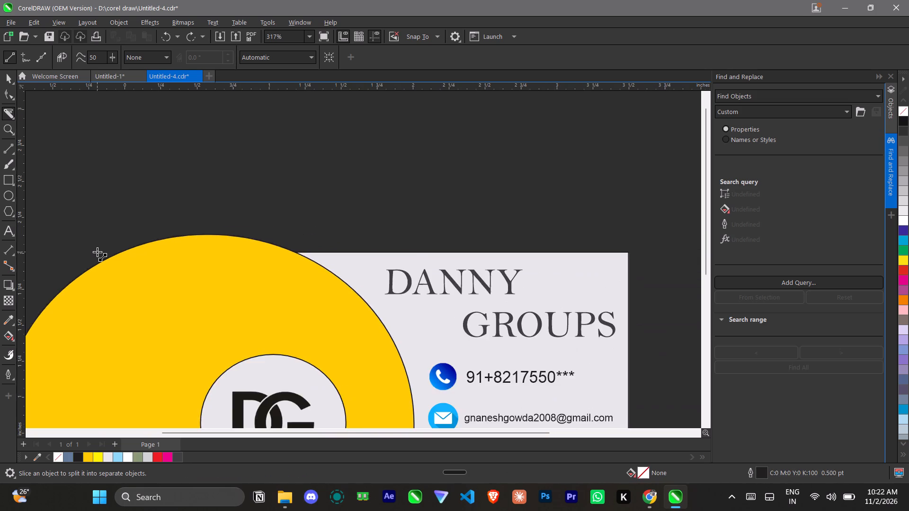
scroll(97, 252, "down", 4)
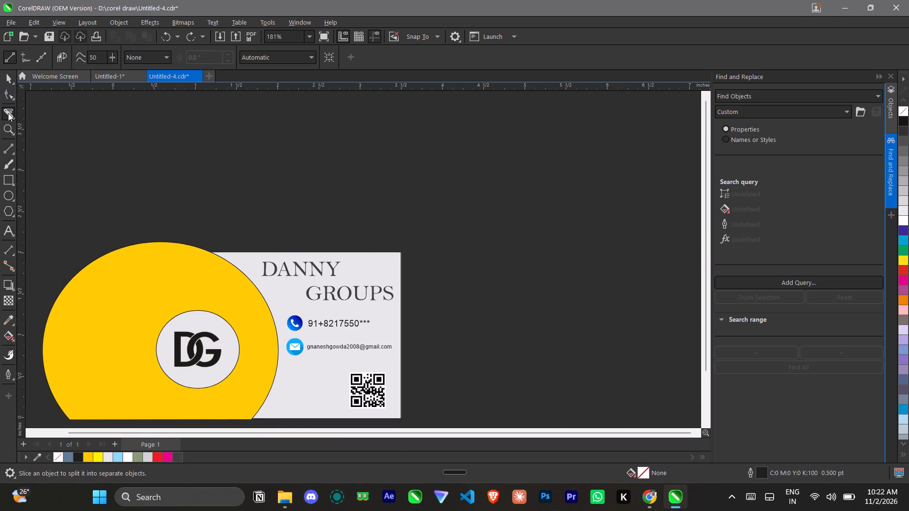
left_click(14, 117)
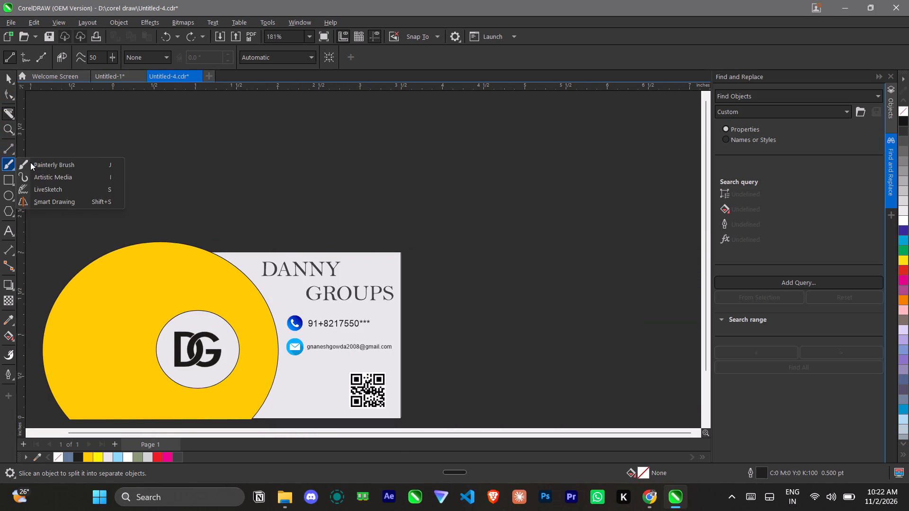
Draw a horizontal 2-point line about 4.34 in long along the card's top edge, extending across the yellow circle past its left side.
left_click(38, 160)
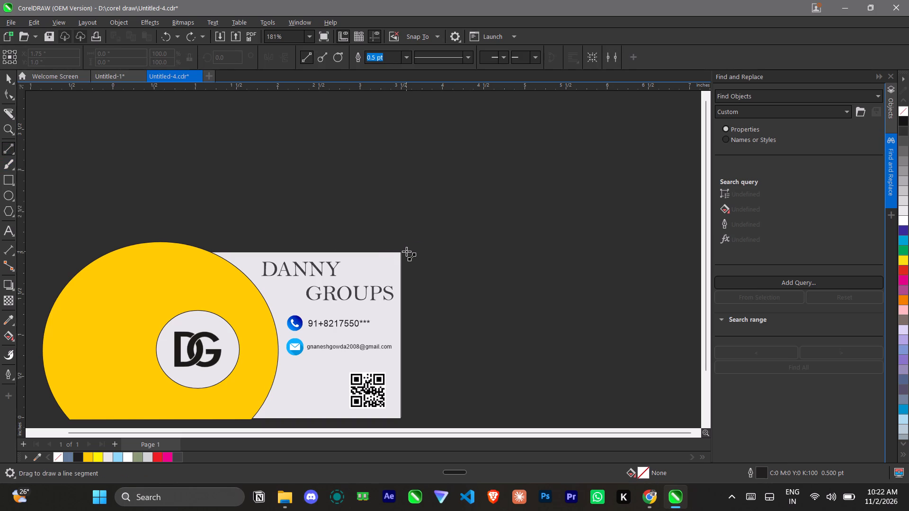
left_click_drag(406, 251, 55, 250)
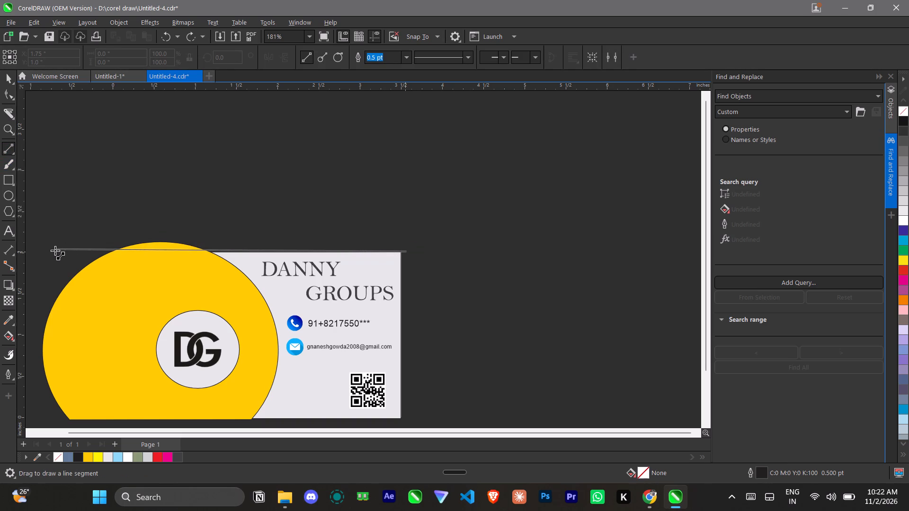
left_click_drag(55, 250, 53, 253)
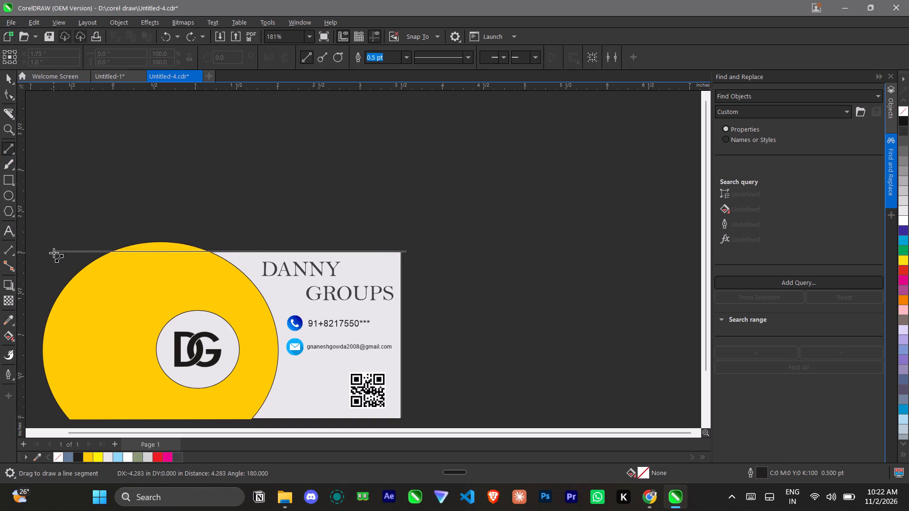
left_click_drag(53, 253, 49, 252)
Hide the yellow circle's group of two objects, keeping the card rectangle visible.
scroll(518, 258, "down", 4)
scroll(272, 377, "up", 3)
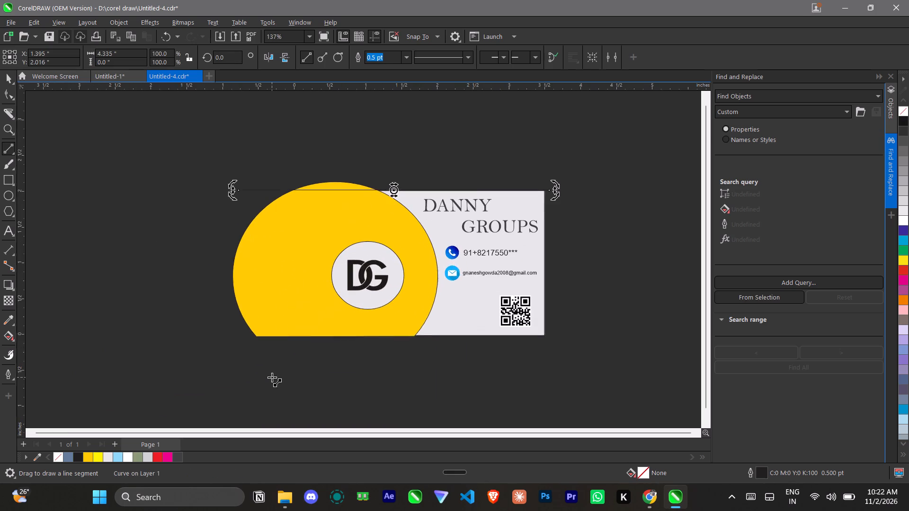
scroll(272, 377, "up", 1)
scroll(292, 339, "up", 2)
scroll(292, 339, "down", 2)
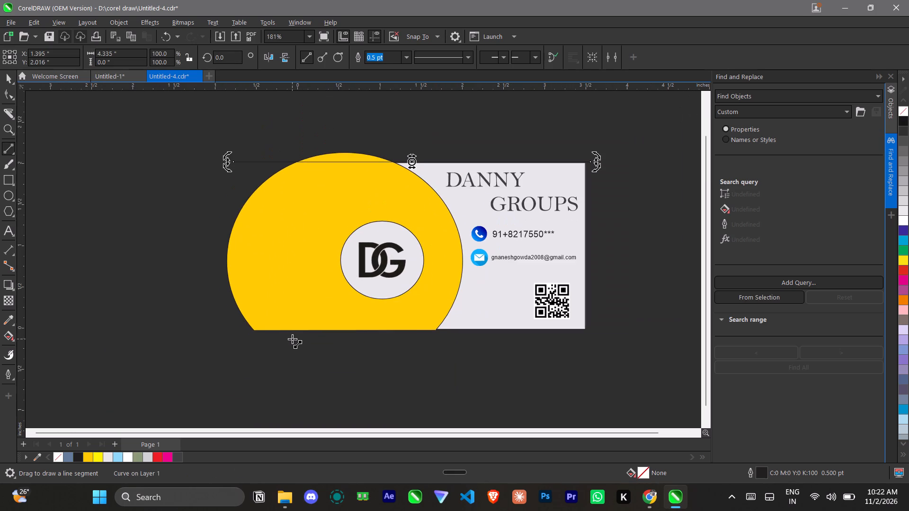
left_click(886, 107)
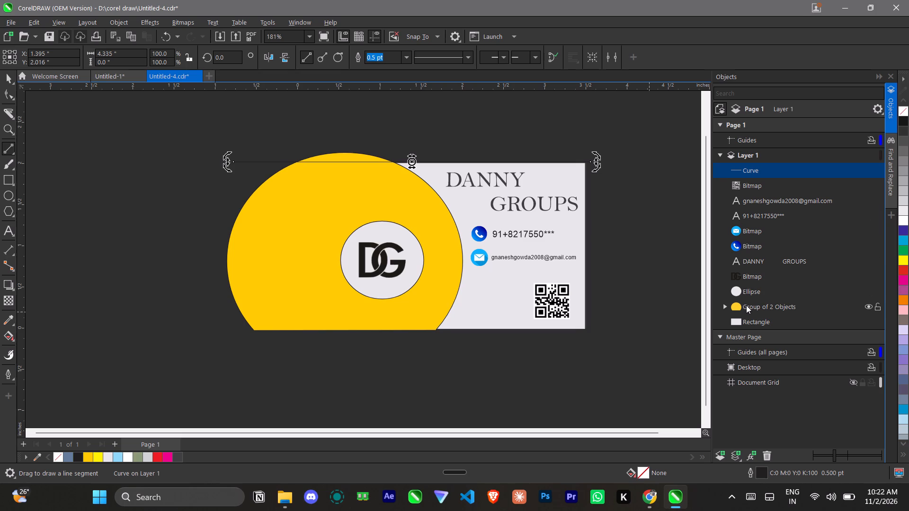
left_click(754, 320)
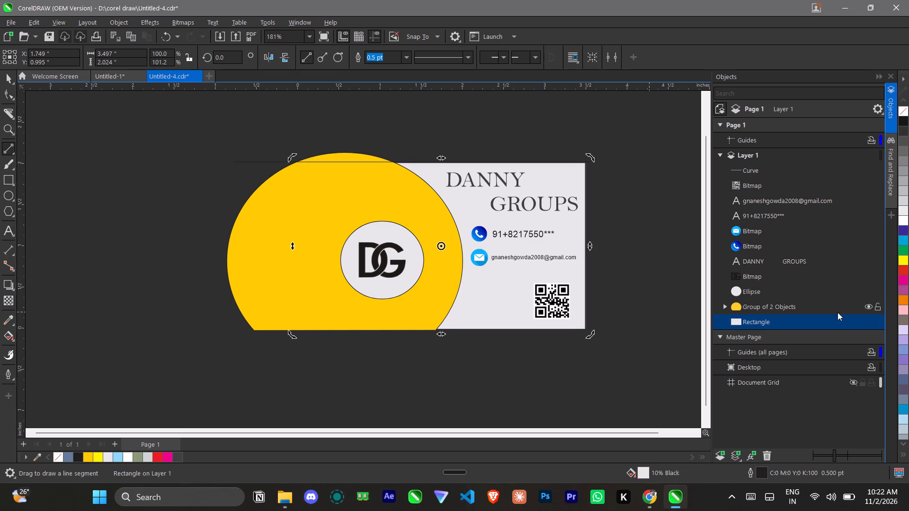
left_click(871, 322)
left_click(871, 322)
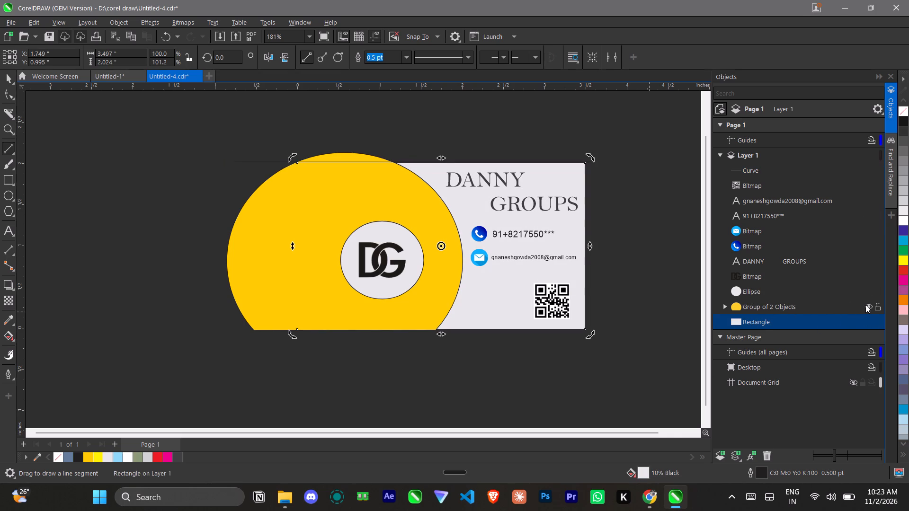
left_click(865, 305)
Draw a near-vertical line about 2.89 in long along the card's left edge, extending above and below the card.
scroll(265, 119, "up", 1)
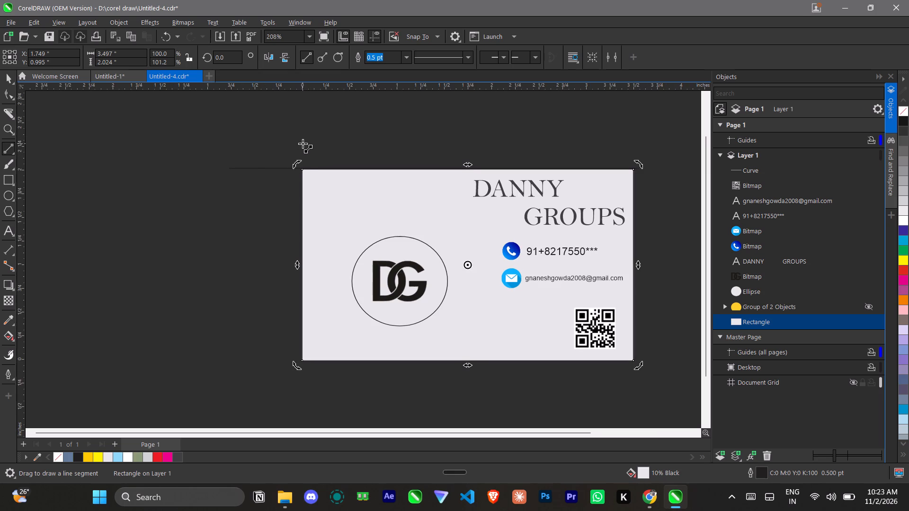
left_click_drag(303, 143, 300, 417)
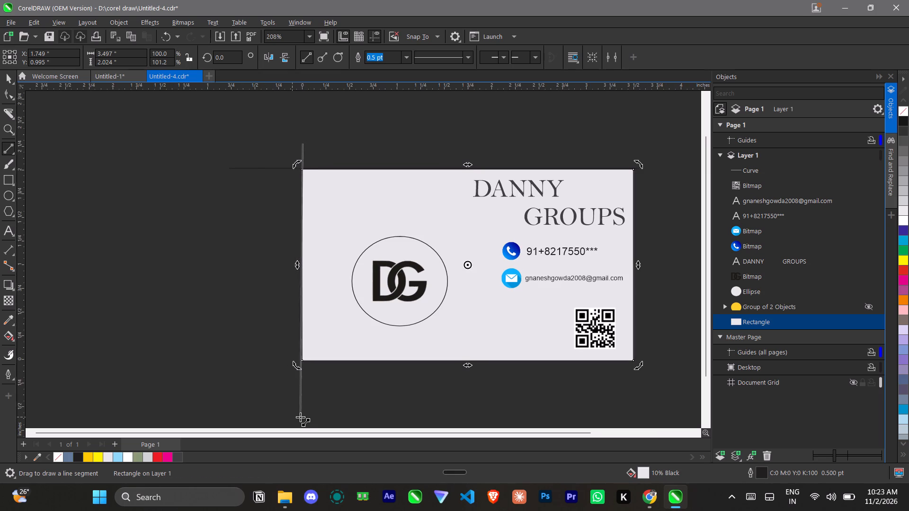
left_click_drag(300, 417, 304, 416)
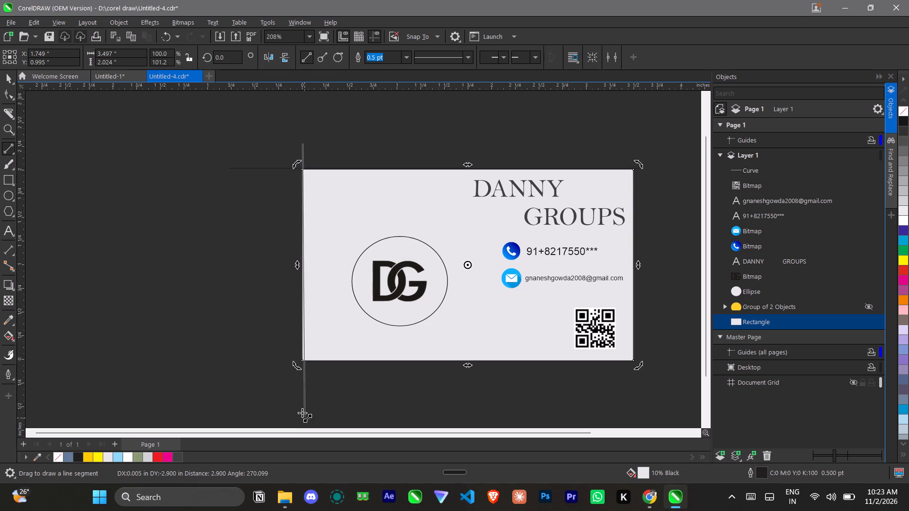
Shorten the vertical line to about 2.85 in and flip it sideways so it lies just outside the card's left edge.
scroll(380, 124, "up", 3)
scroll(380, 124, "down", 2)
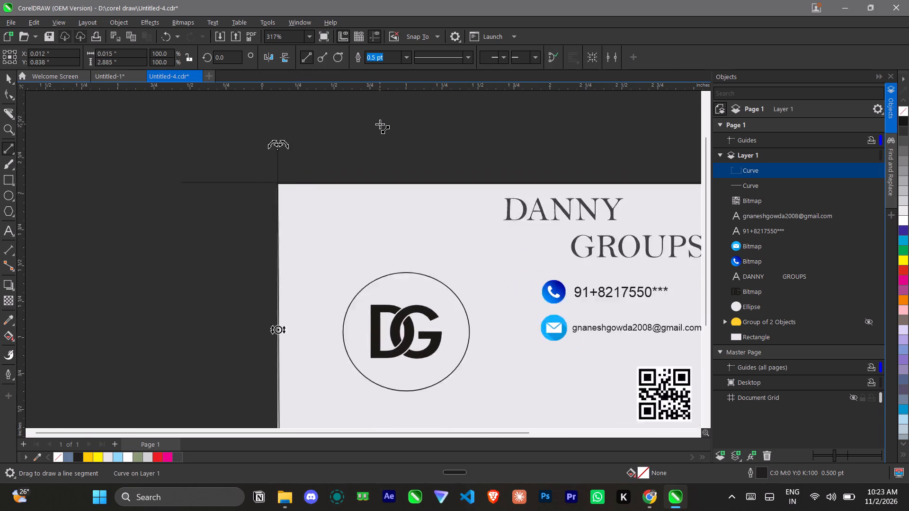
scroll(380, 124, "down", 2)
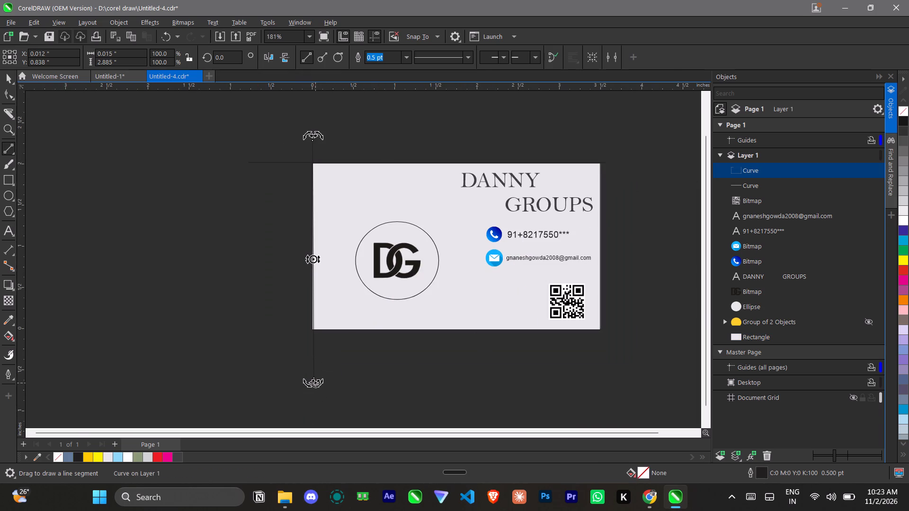
left_click(2, 76)
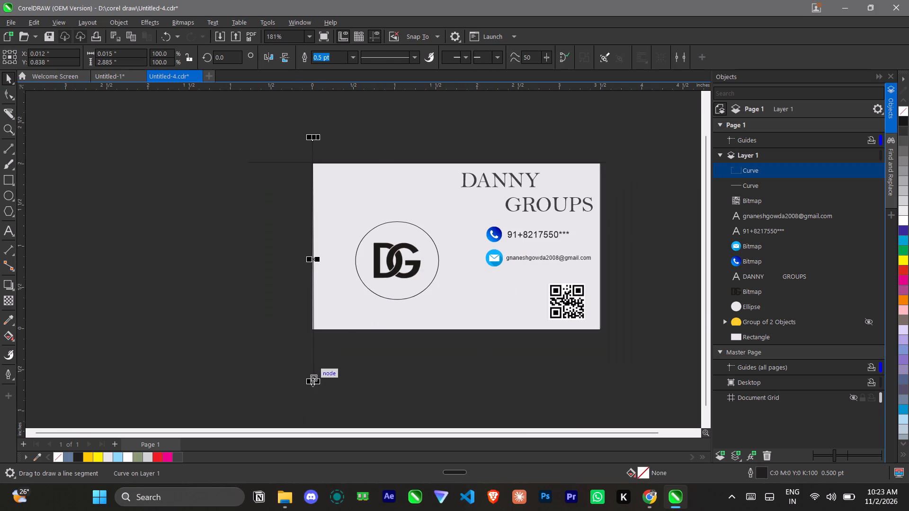
left_click_drag(312, 382, 302, 380)
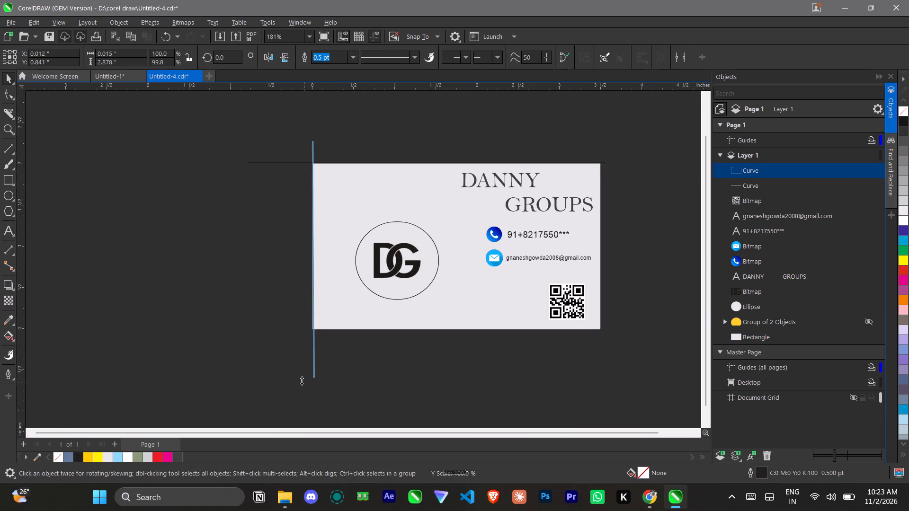
left_click_drag(302, 380, 298, 379)
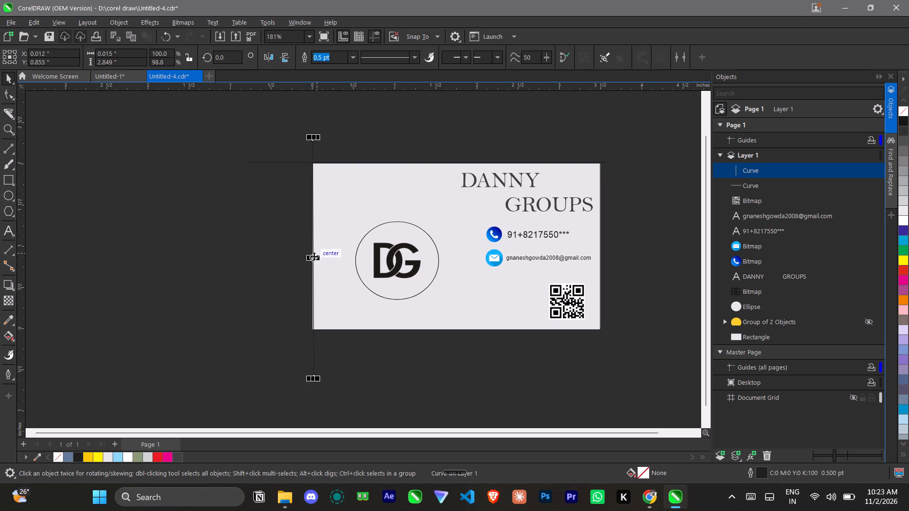
scroll(291, 301, "up", 2)
scroll(291, 302, "down", 2)
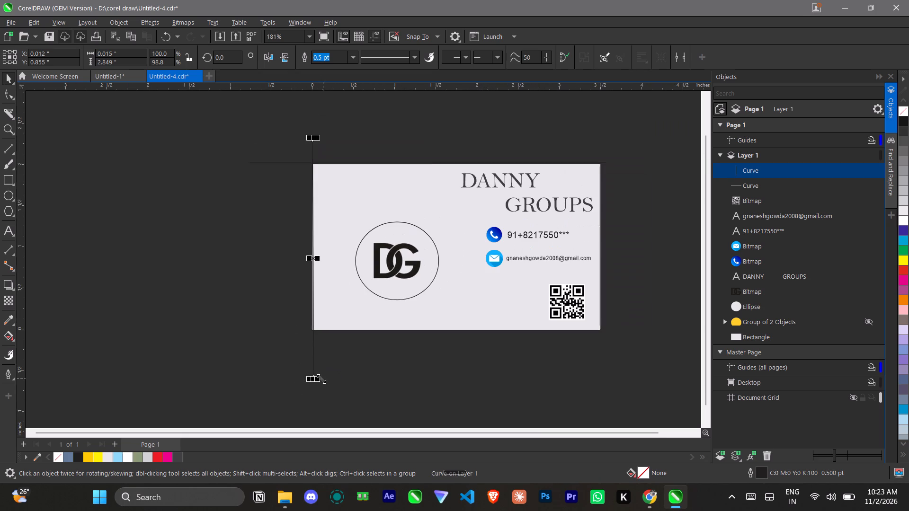
scroll(320, 385, "up", 8)
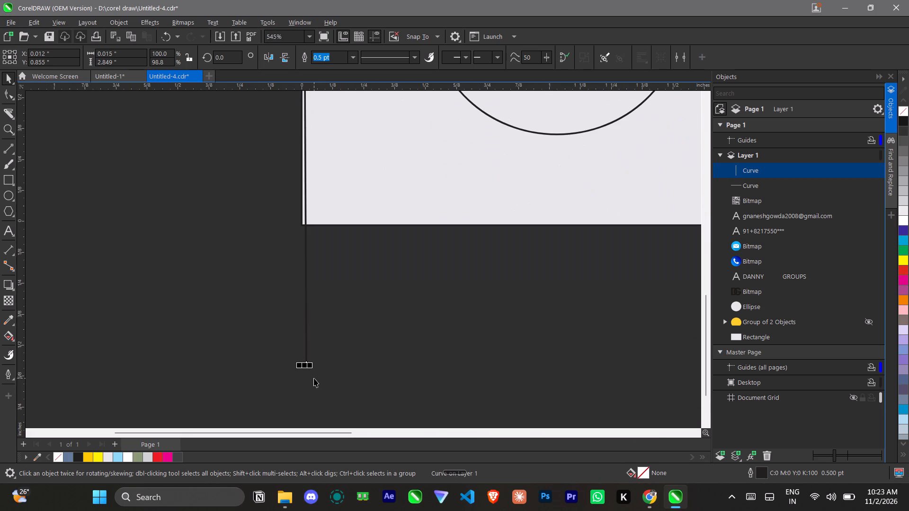
left_click(310, 367)
left_click_drag(309, 366, 297, 366)
Draw a horizontal line about 4.05 in long along the card's bottom edge, extending past the lower-left corner.
scroll(329, 299, "down", 10)
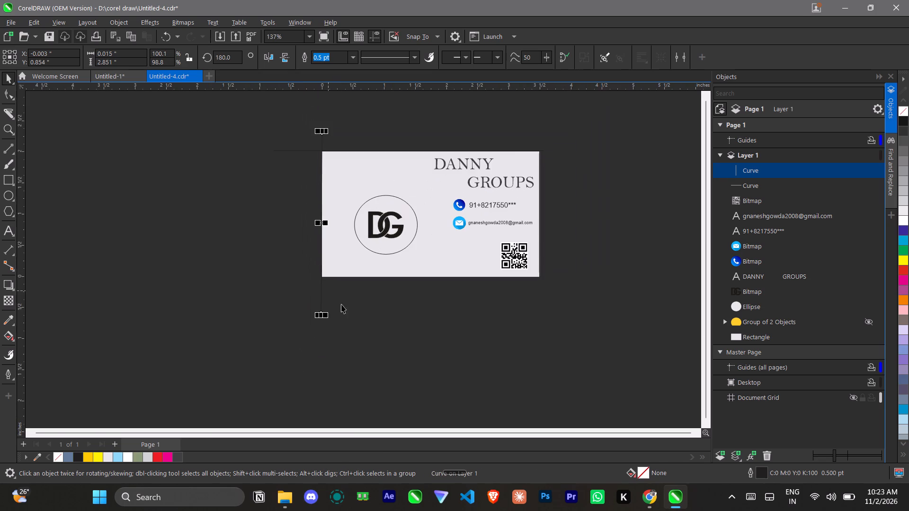
scroll(358, 302, "up", 2)
scroll(621, 240, "up", 3)
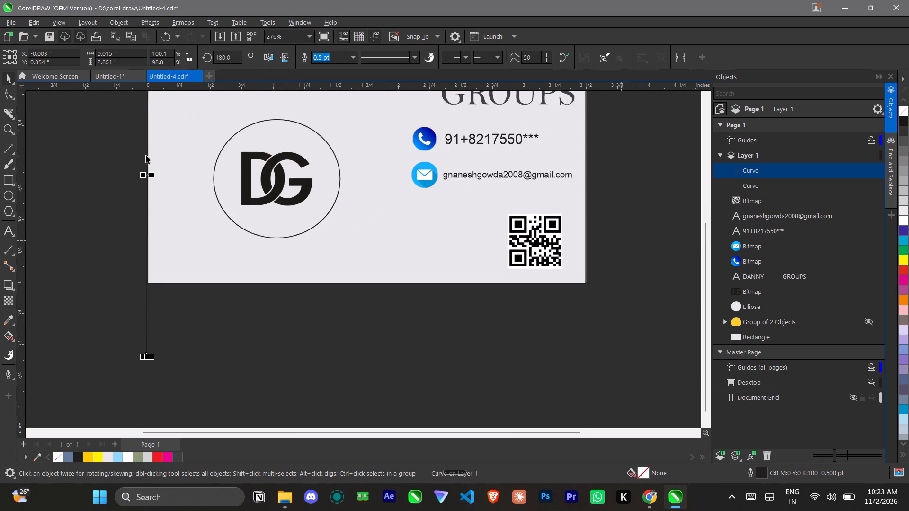
left_click(9, 150)
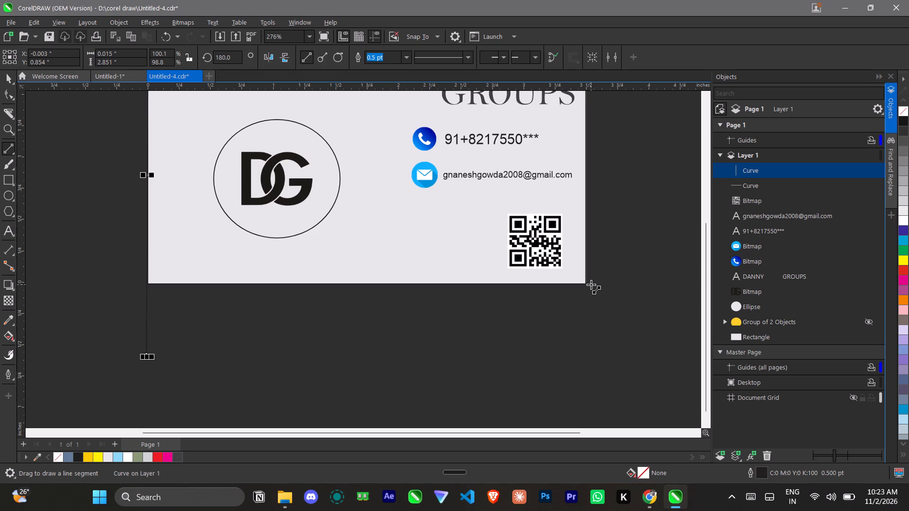
left_click_drag(590, 283, 488, 281)
left_click_drag(488, 281, 121, 283)
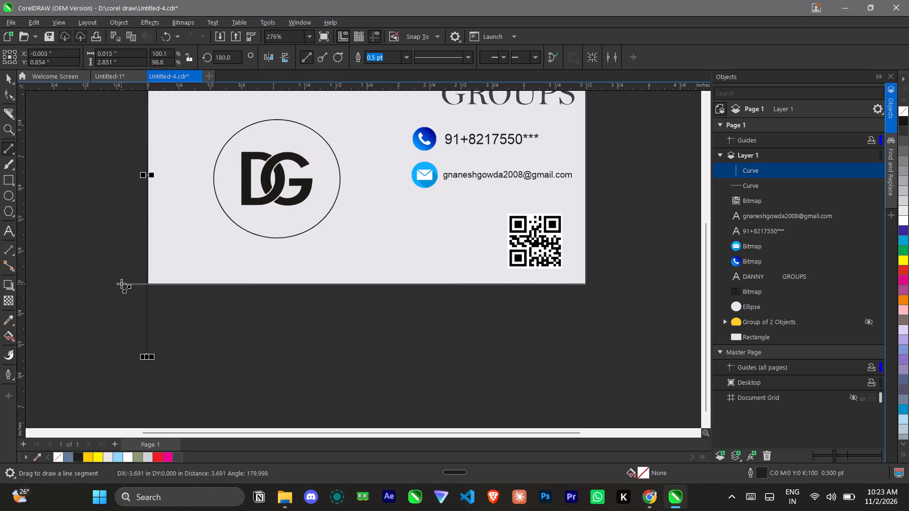
left_click_drag(121, 283, 79, 283)
Deselect the bottom line and show the hidden yellow circle group again.
scroll(231, 344, "down", 5)
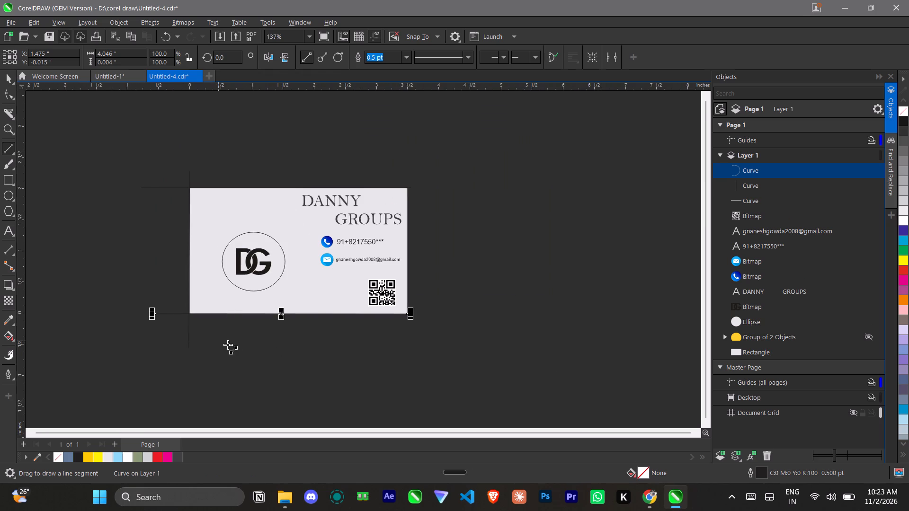
scroll(233, 344, "up", 3)
scroll(215, 332, "down", 3)
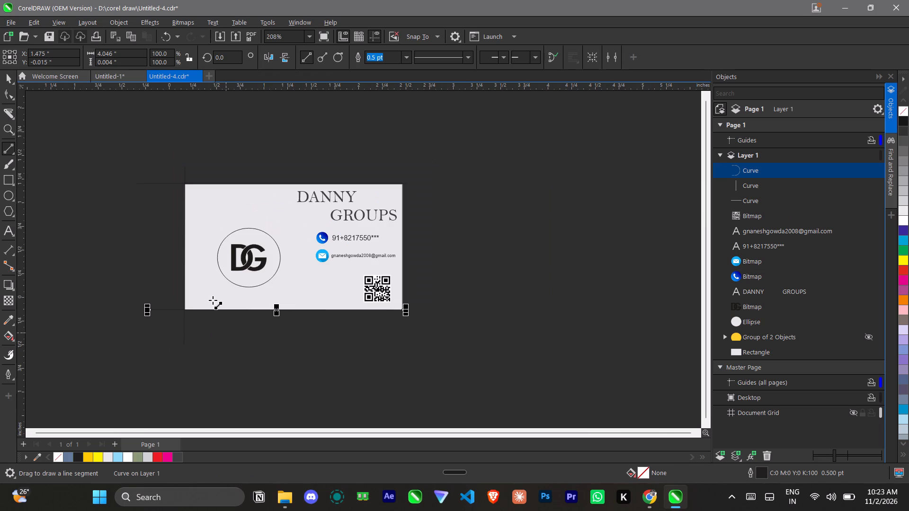
left_click(7, 76)
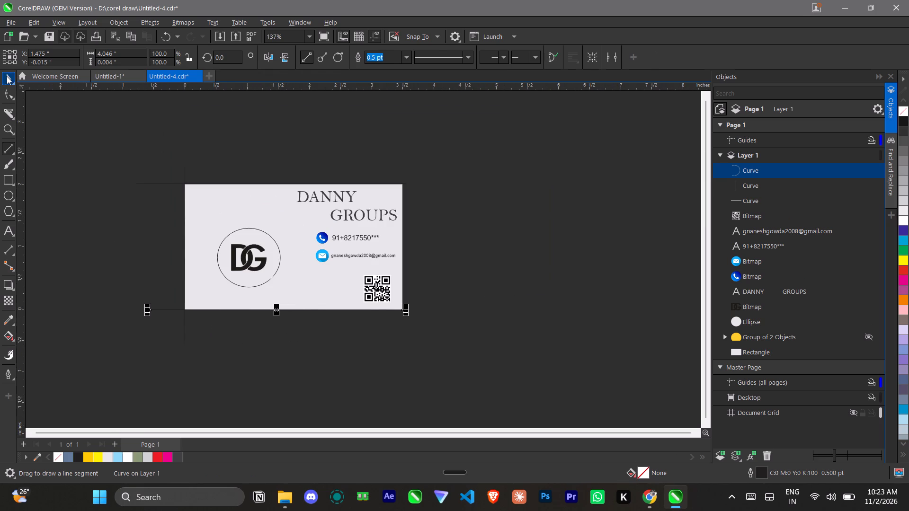
left_click(94, 154)
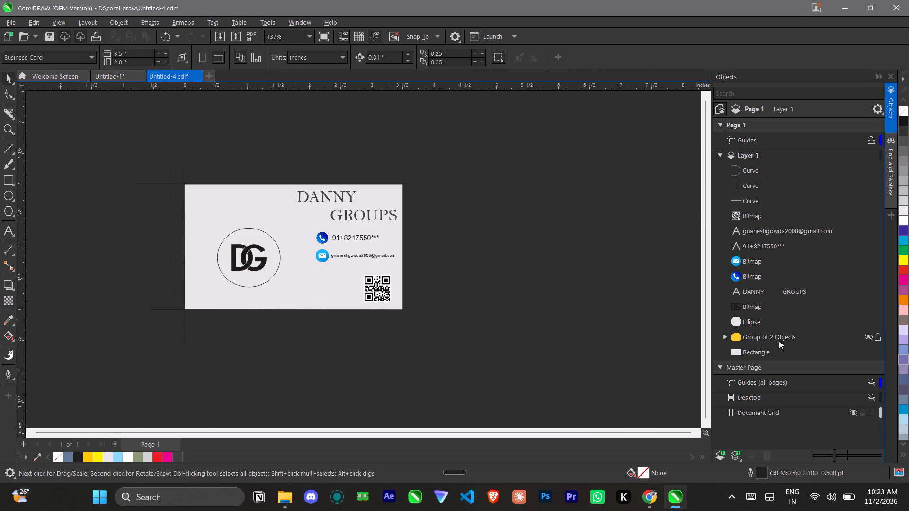
left_click(866, 337)
Remove the yellow circle's outline segments beyond the card's left edge with the Virtual Segment Delete tool.
scroll(217, 353, "up", 1)
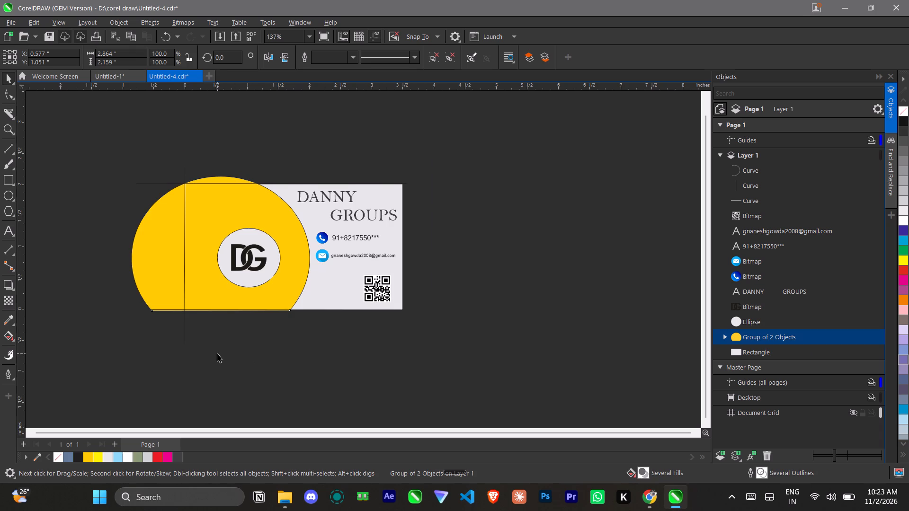
left_click(16, 118)
left_click(14, 118)
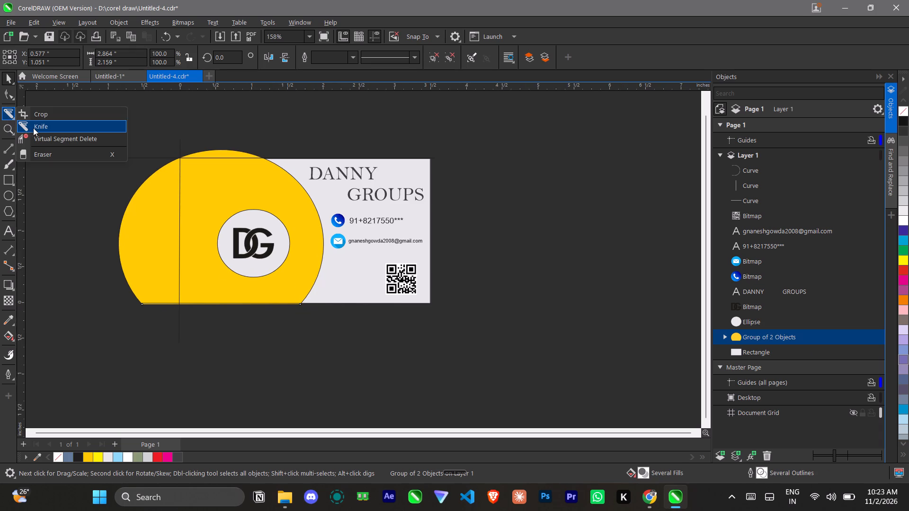
left_click(46, 138)
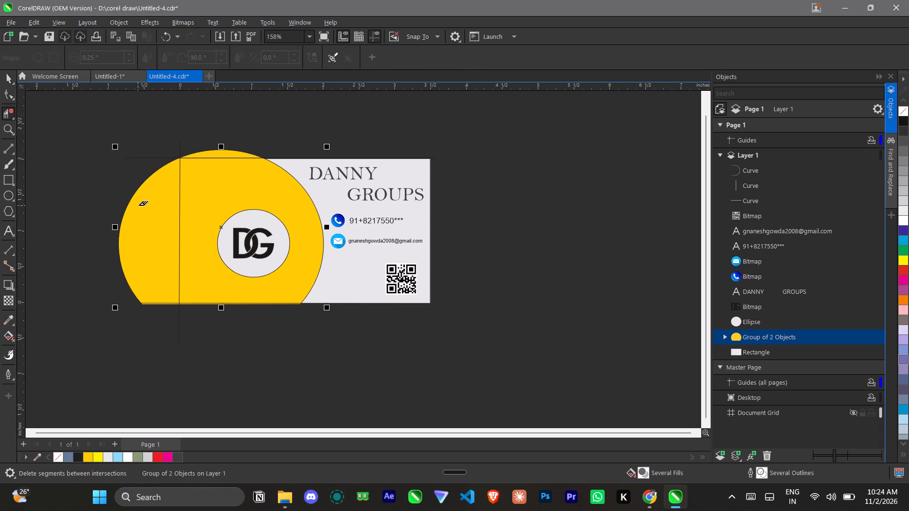
left_click_drag(150, 199, 148, 240)
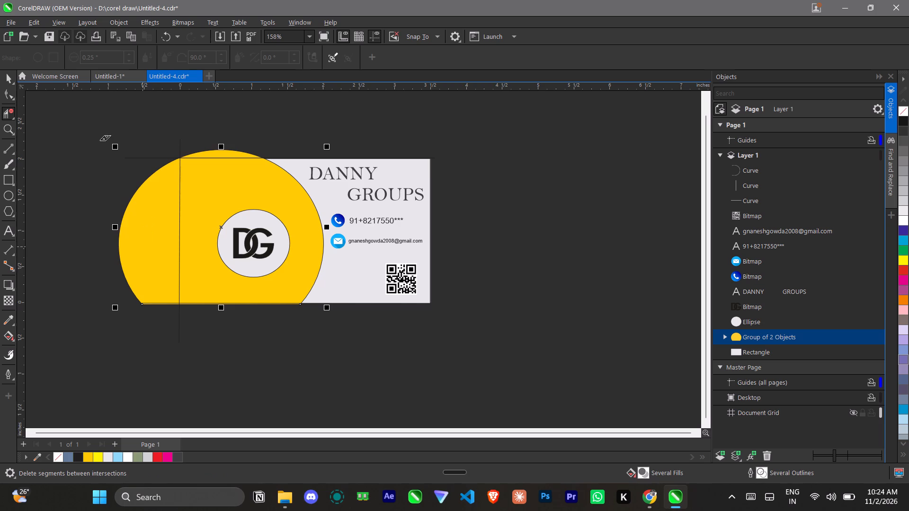
left_click_drag(96, 134, 173, 323)
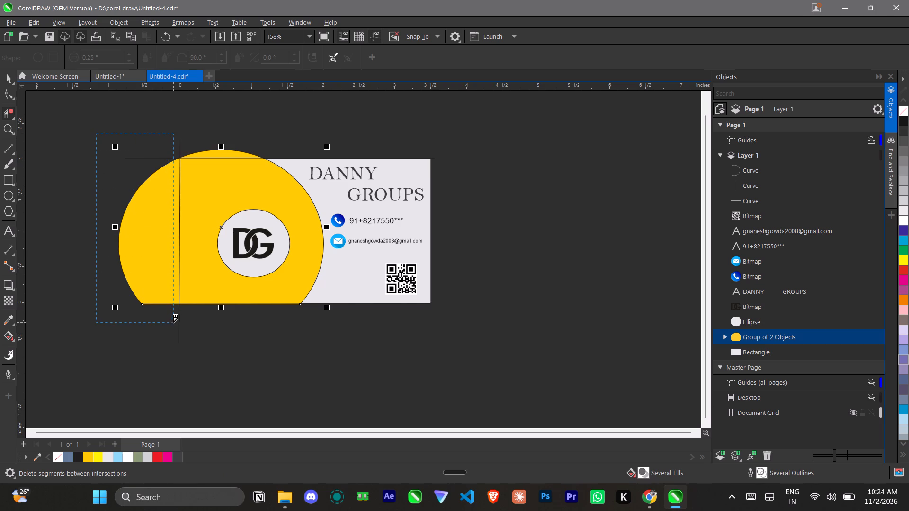
left_click_drag(173, 323, 178, 328)
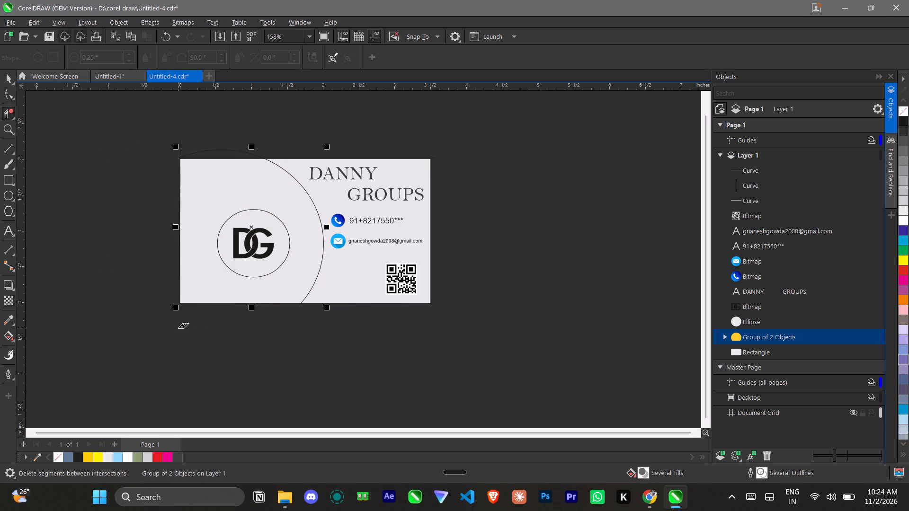
Undo the last segment deletion so the yellow circle has its fill back.
key("ctrl+z")
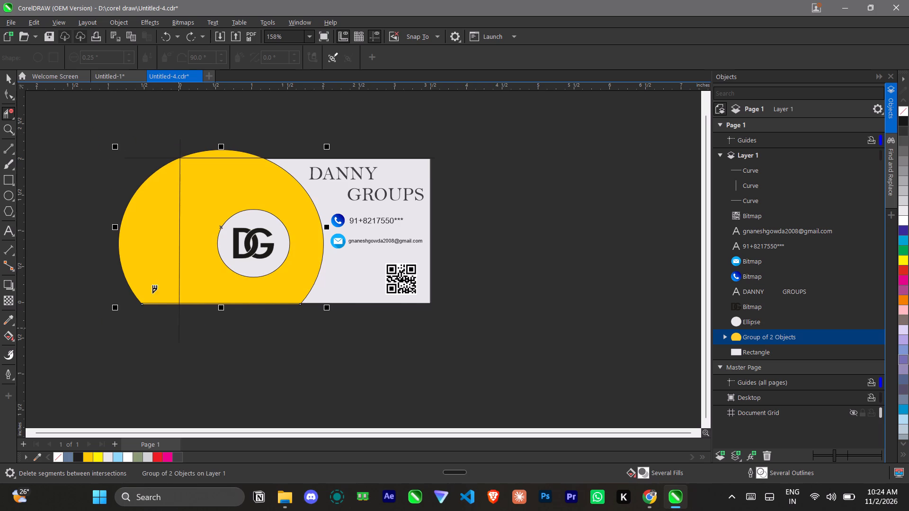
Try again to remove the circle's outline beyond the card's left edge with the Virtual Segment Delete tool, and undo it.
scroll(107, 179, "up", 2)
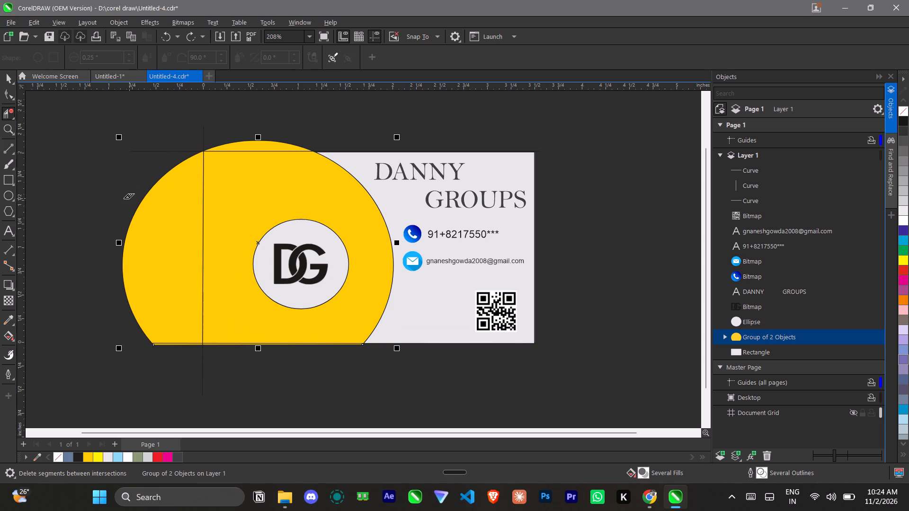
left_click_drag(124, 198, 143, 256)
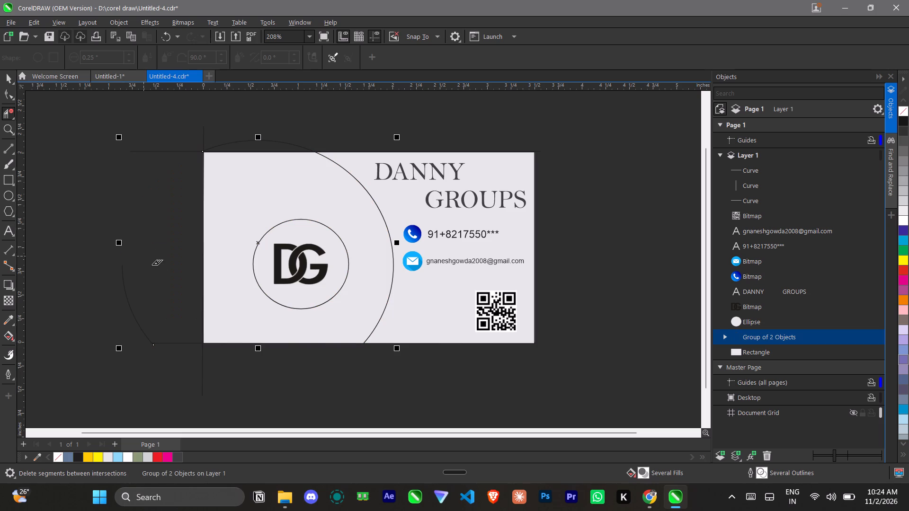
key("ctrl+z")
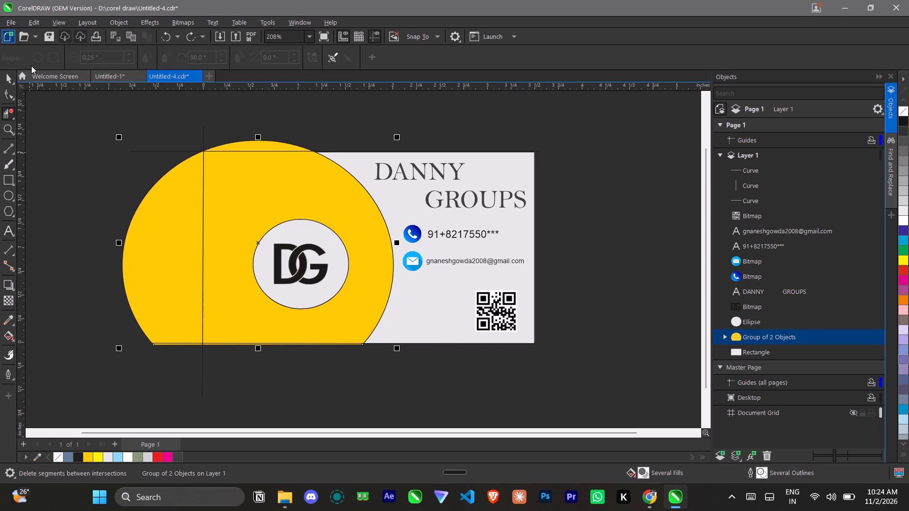
Smart Fill the circle's regions inside the card, beyond its left and top edges, and along its bottom edge in blue-grey with a red outline.
left_click(0, 75)
left_click(5, 77)
left_click(45, 124)
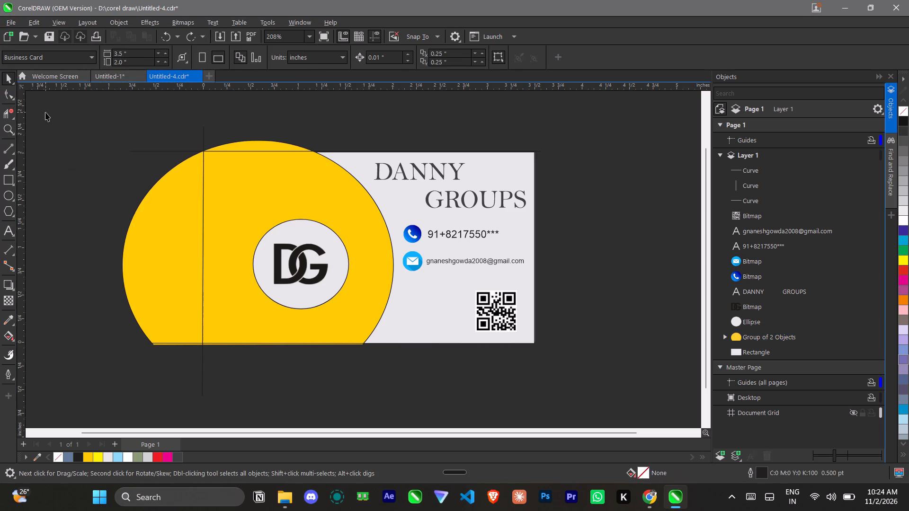
left_click_drag(49, 113, 467, 380)
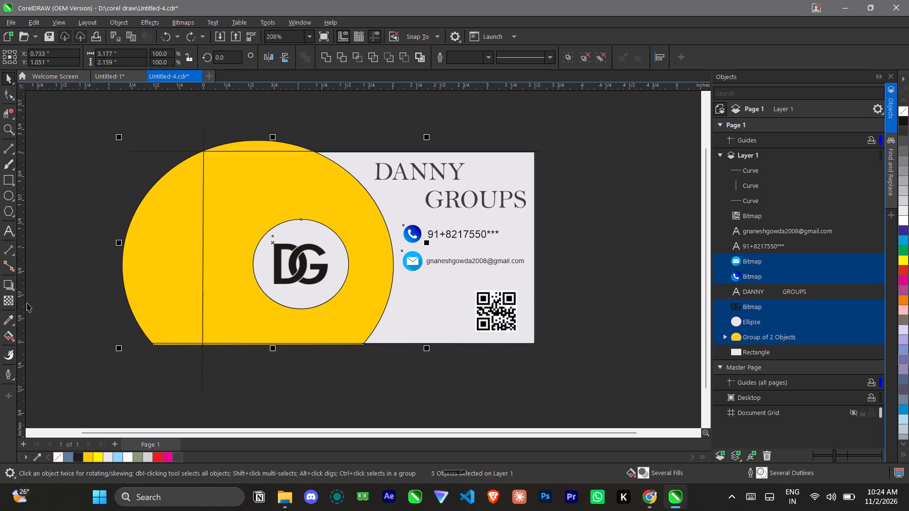
left_click(12, 341)
left_click(36, 348)
left_click(145, 270)
left_click(240, 196)
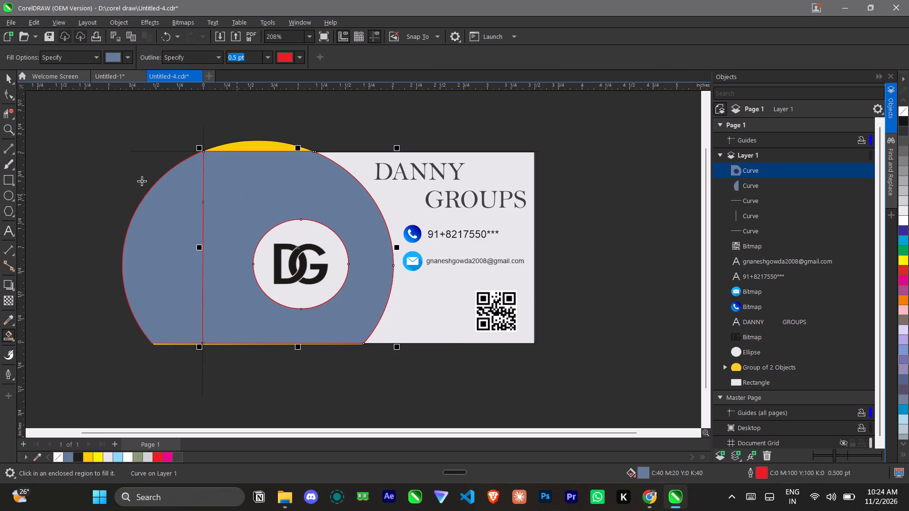
left_click(232, 148)
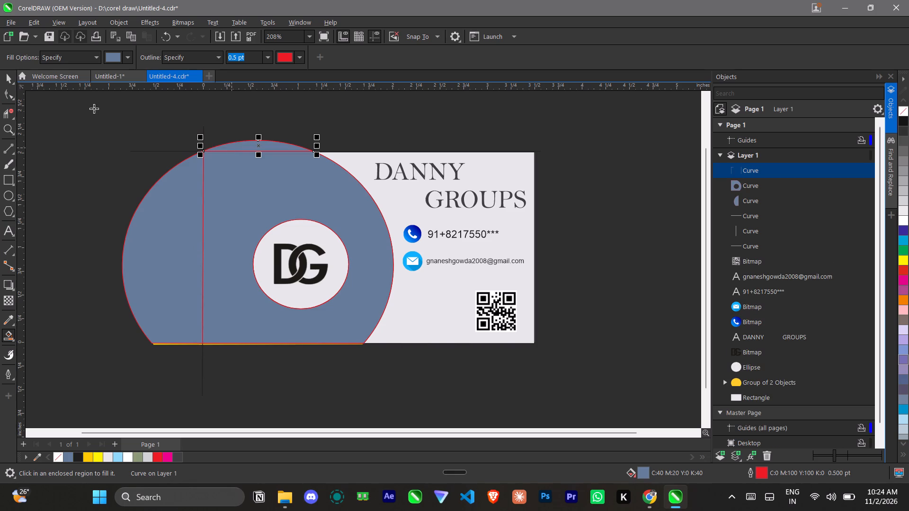
left_click(160, 344)
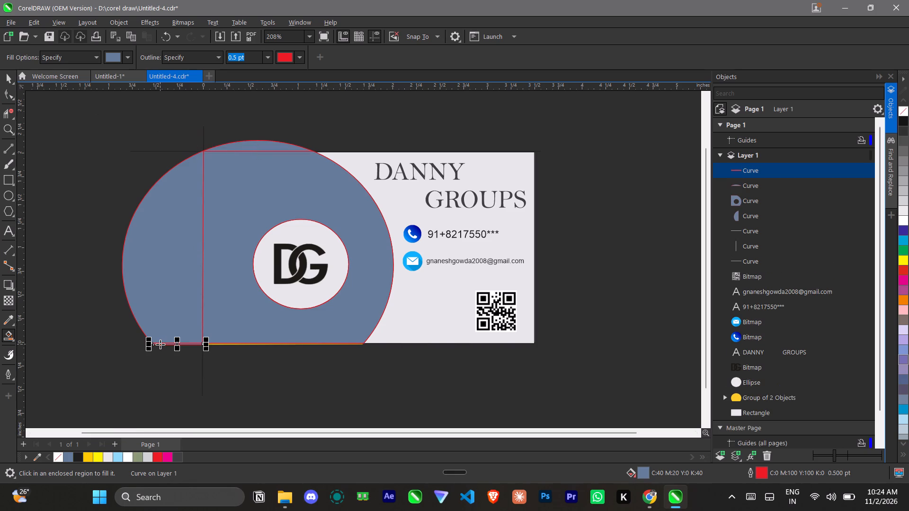
left_click(215, 344)
left_click(215, 344)
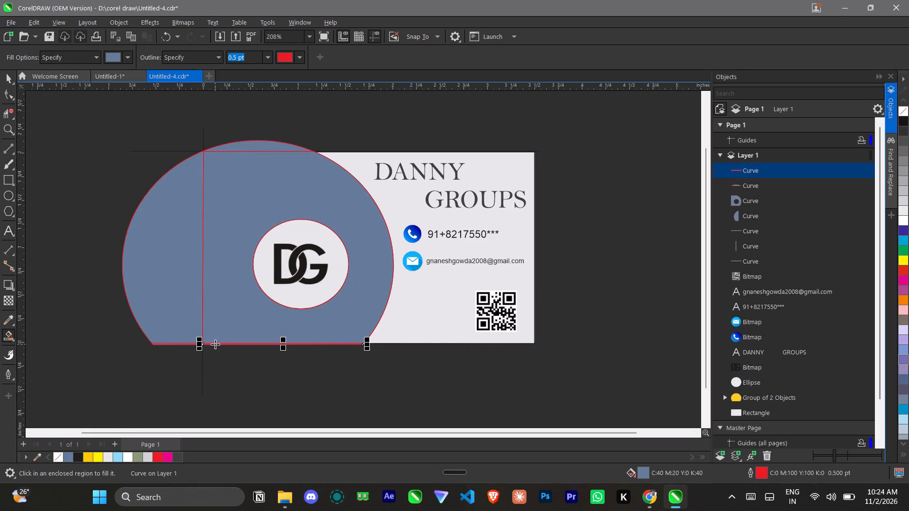
Delete the filled pieces beyond the card's left, bottom and top edges, along with the original yellow circle group.
left_click(7, 82)
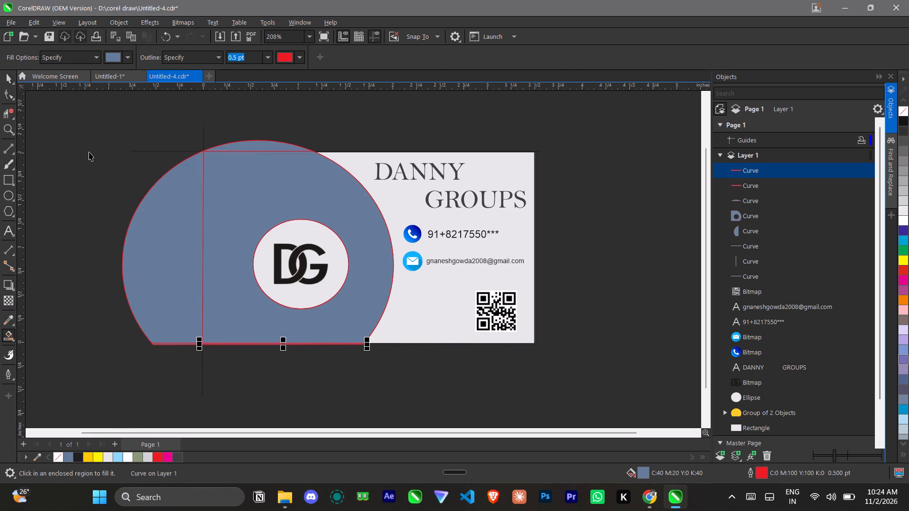
left_click(89, 152)
left_click(164, 271)
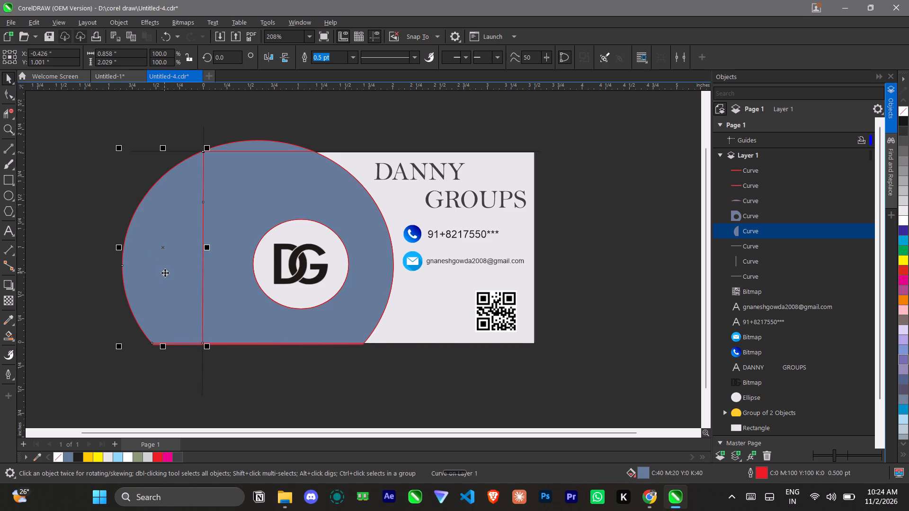
key("BackSpace")
left_click(171, 281)
key("BackSpace")
left_click(182, 343)
key("BackSpace")
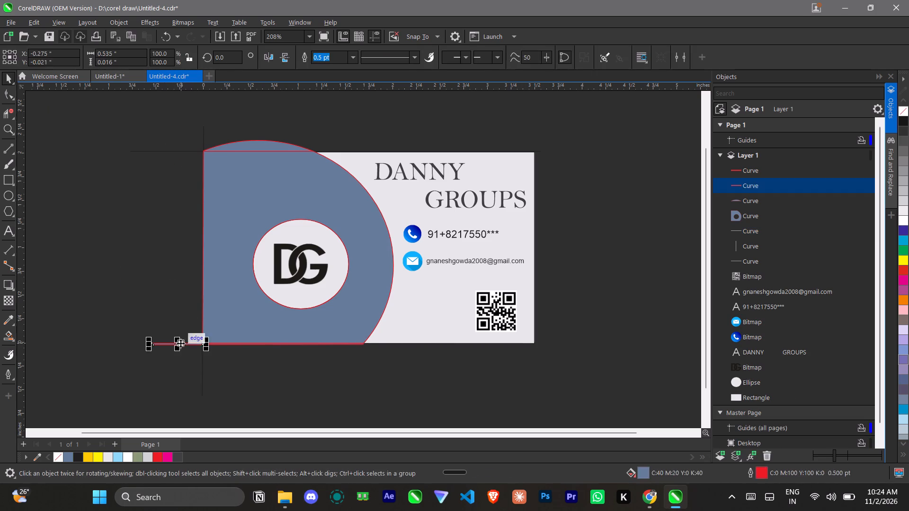
left_click(206, 344)
key("BackSpace")
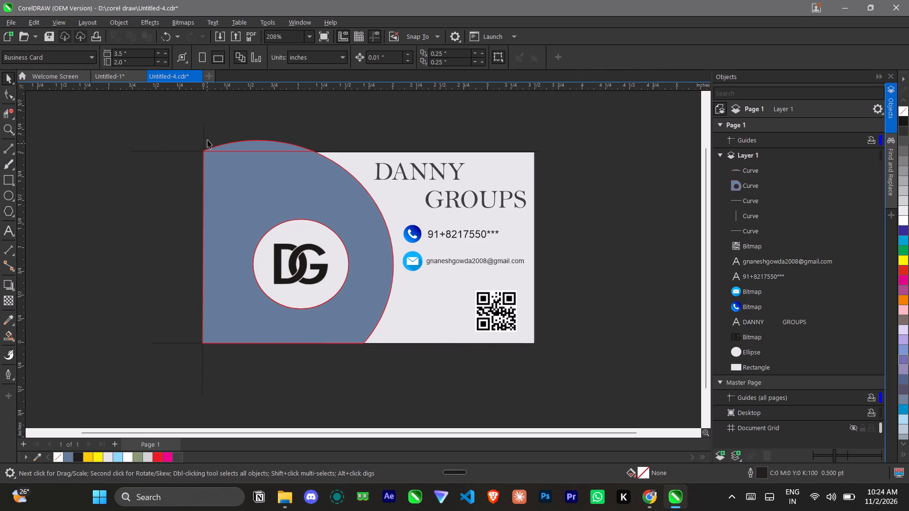
left_click(235, 148)
key("BackSpace")
Recolour the remaining blue-grey shape on the card bright yellow and deselect it.
left_click(246, 300)
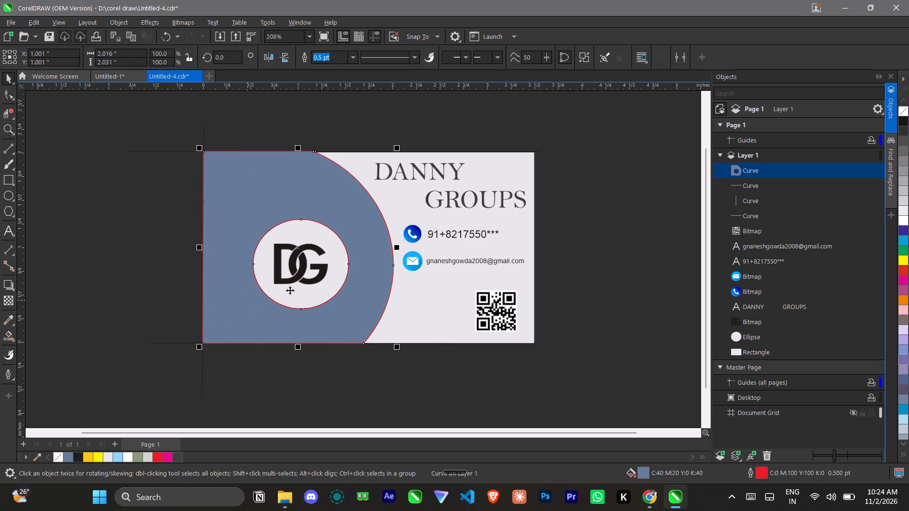
left_click(101, 458)
left_click(85, 402)
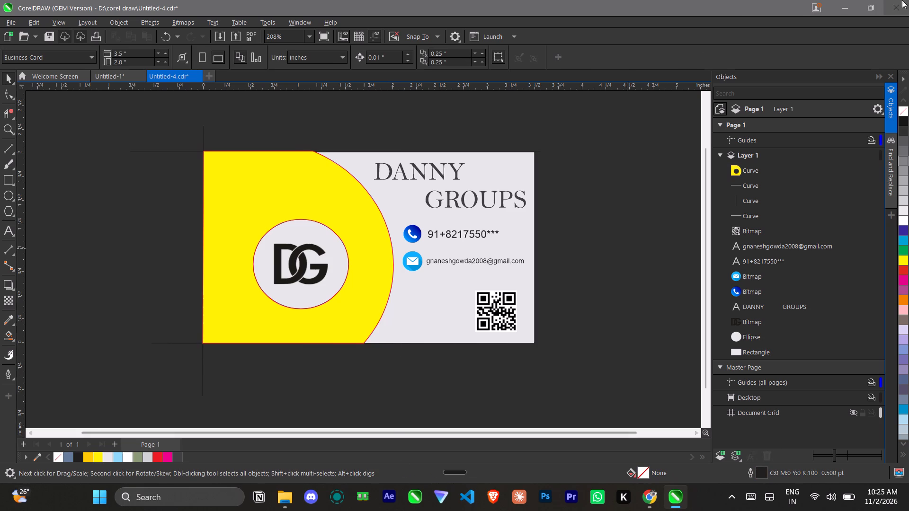
Delete the vertical boundary line and the two horizontal boundary lines along the card's bottom and top edges.
left_click_drag(242, 383, 172, 364)
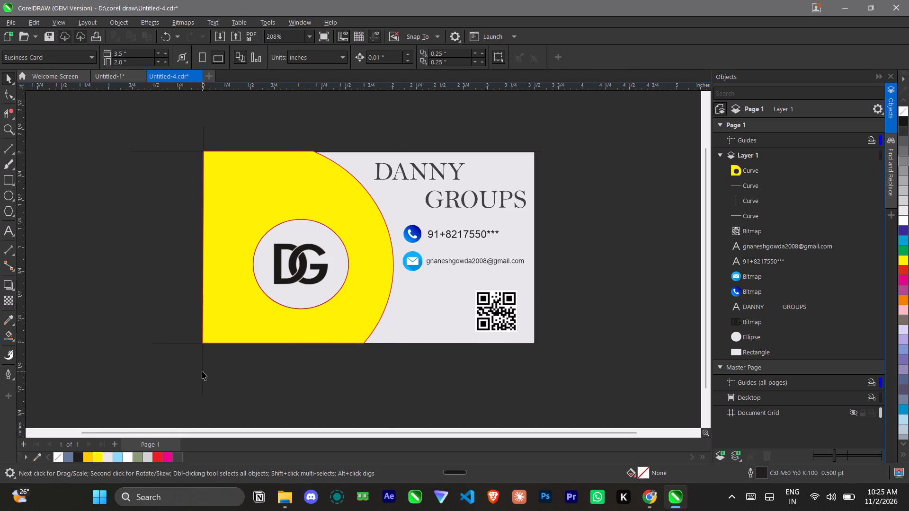
left_click(202, 371)
left_click_drag(229, 391, 178, 388)
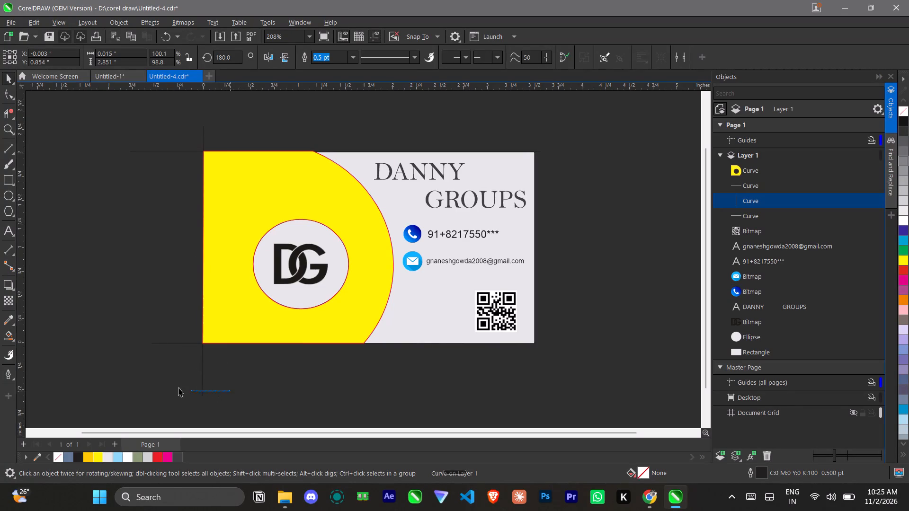
left_click_drag(178, 388, 154, 363)
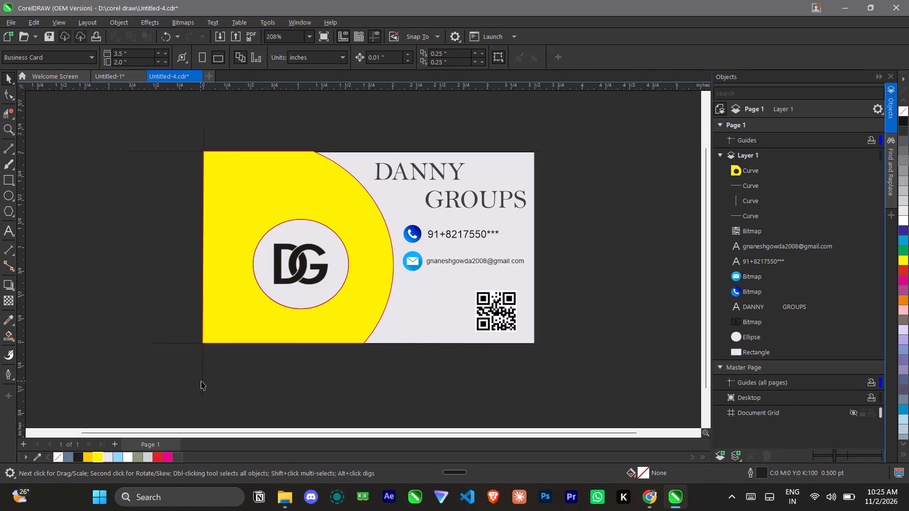
left_click(202, 381)
key("Delete")
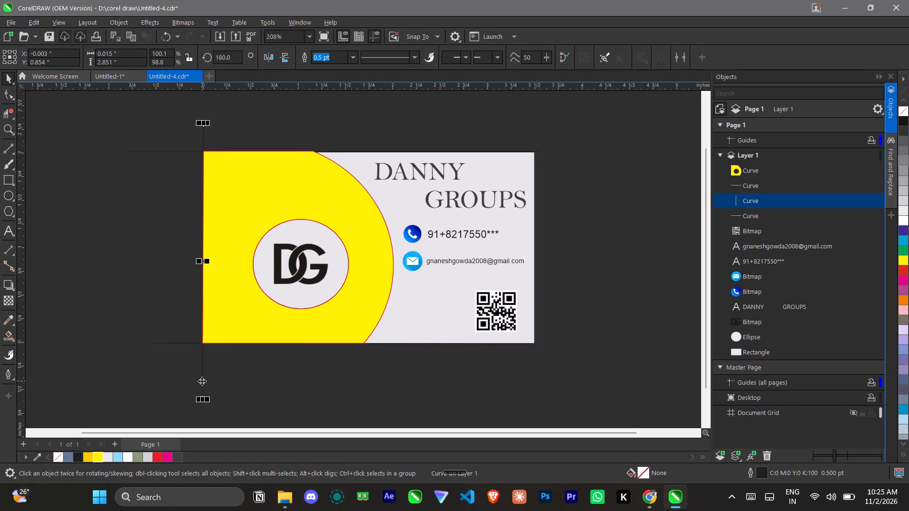
left_click(177, 345)
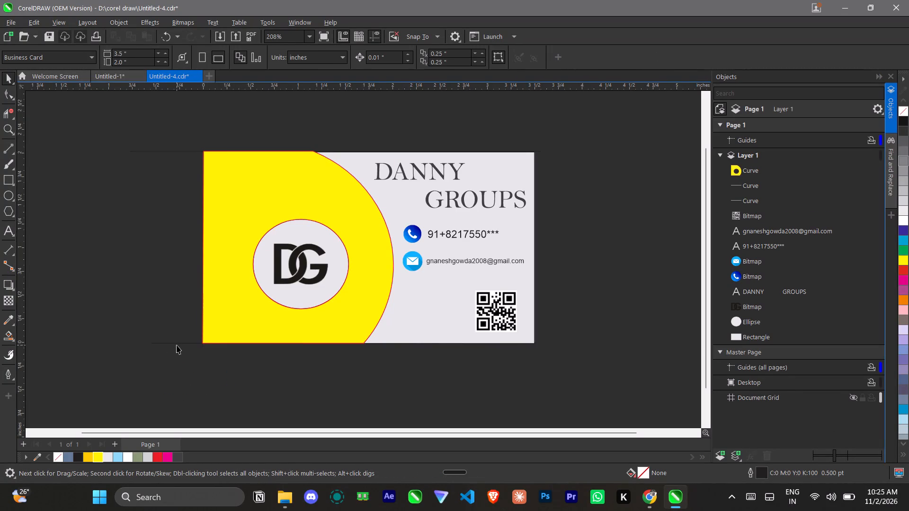
key("Delete")
left_click(173, 345)
left_click(169, 344)
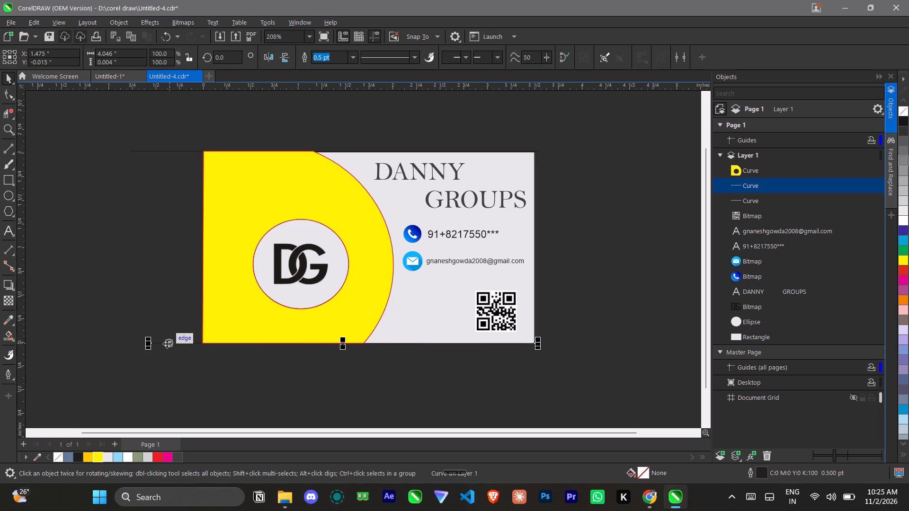
key("Delete")
left_click(175, 151)
key("Delete")
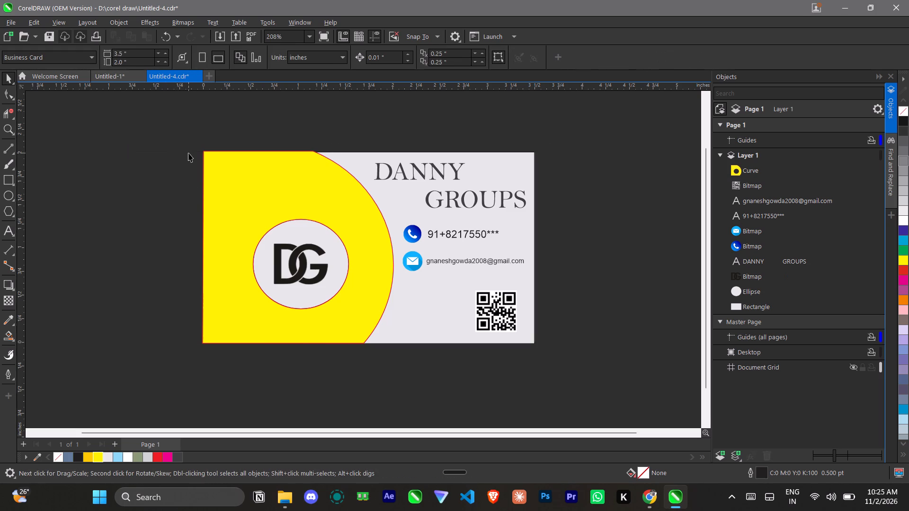
Export the card as a PDF named card 2.1 in the corel draw folder, with the export range set to Pages.
scroll(188, 153, "down", 2)
scroll(113, 183, "down", 1)
scroll(113, 183, "up", 3)
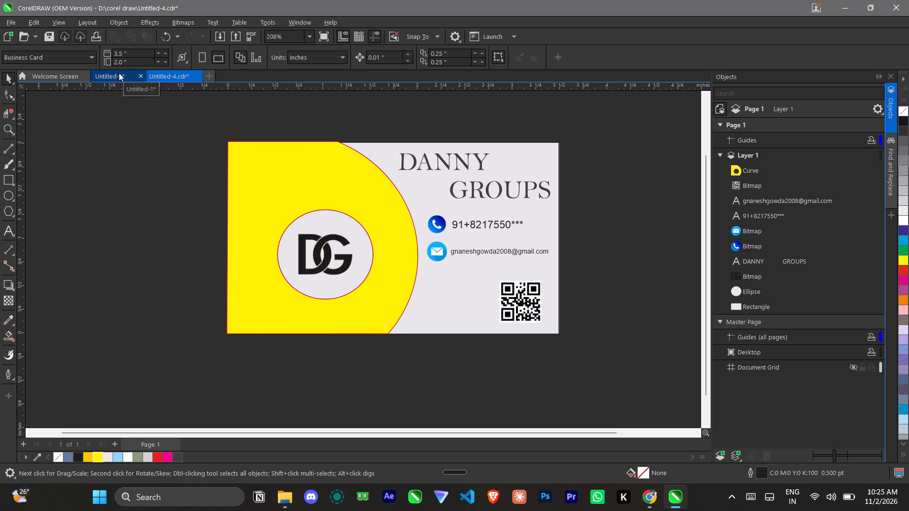
left_click(232, 38)
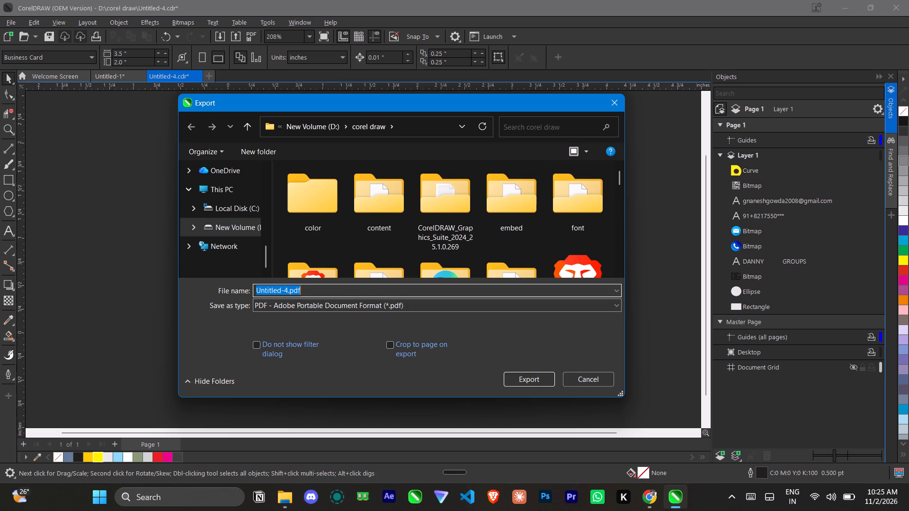
key("BackSpace")
type("card")
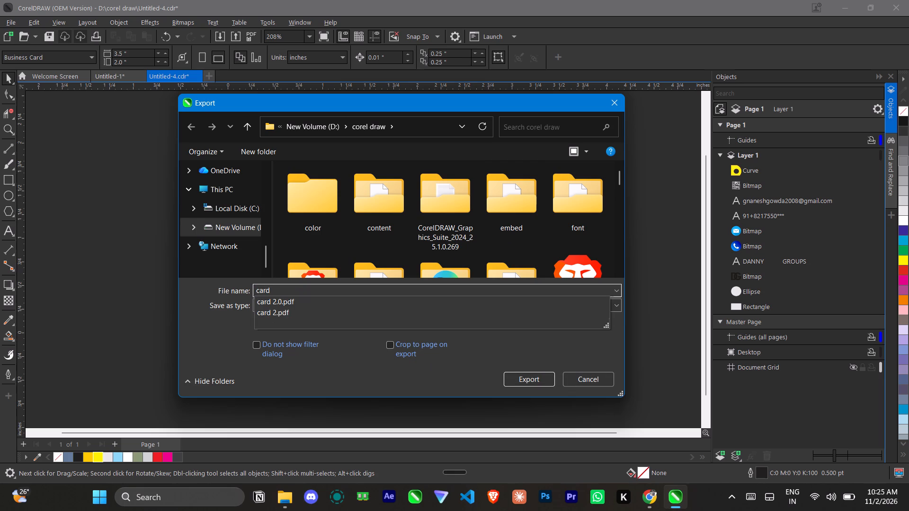
key("space")
key("2")
key("period")
key("1")
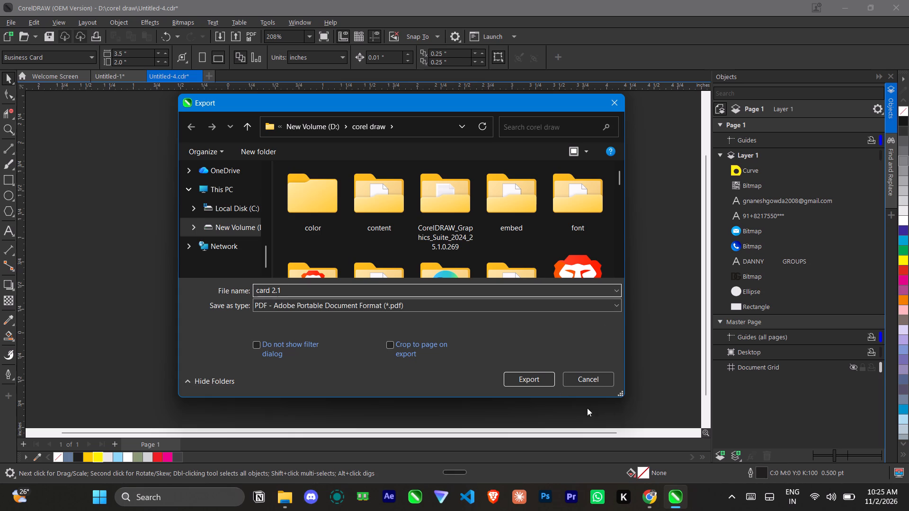
left_click(542, 380)
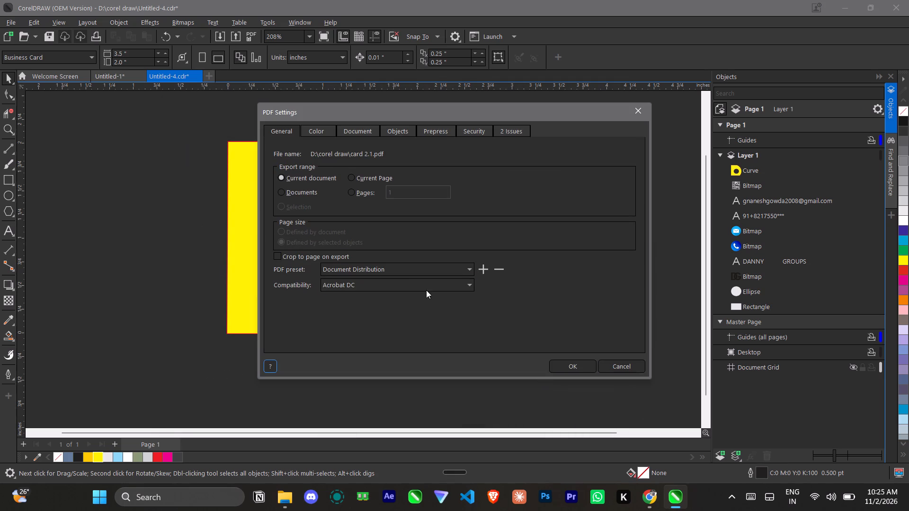
left_click(353, 189)
left_click(581, 365)
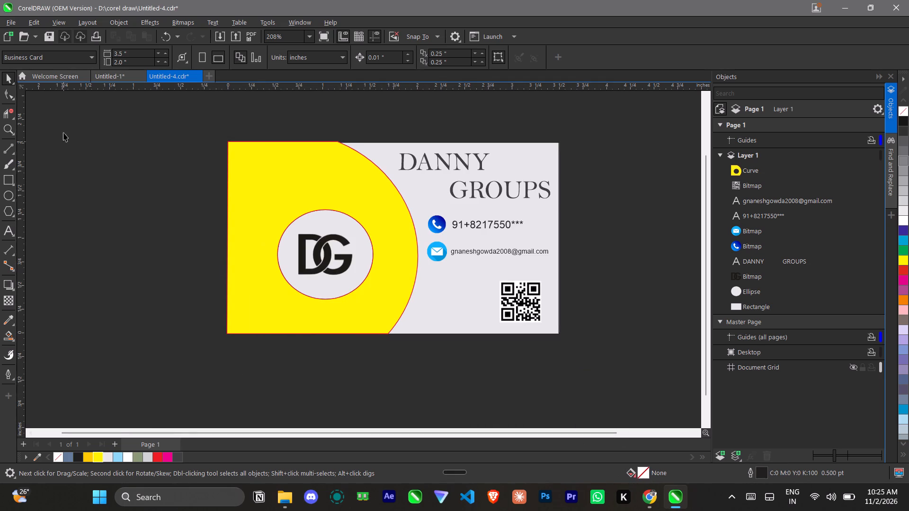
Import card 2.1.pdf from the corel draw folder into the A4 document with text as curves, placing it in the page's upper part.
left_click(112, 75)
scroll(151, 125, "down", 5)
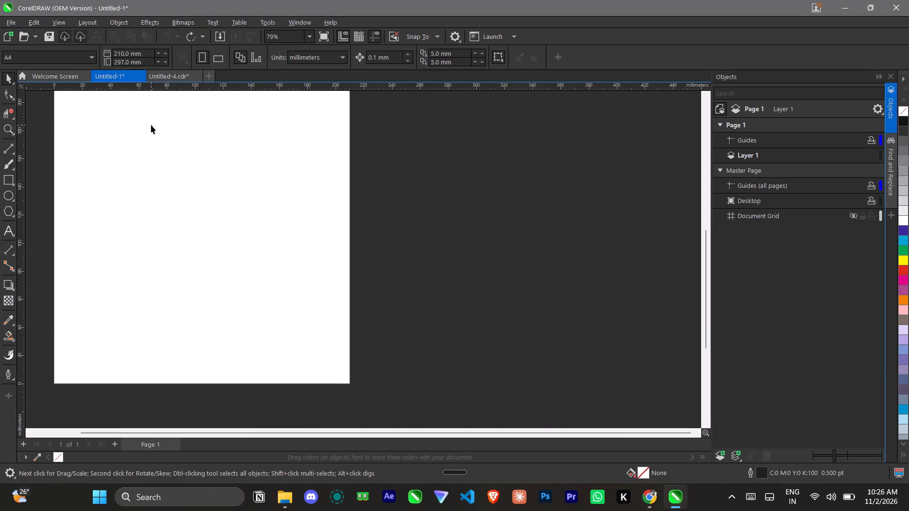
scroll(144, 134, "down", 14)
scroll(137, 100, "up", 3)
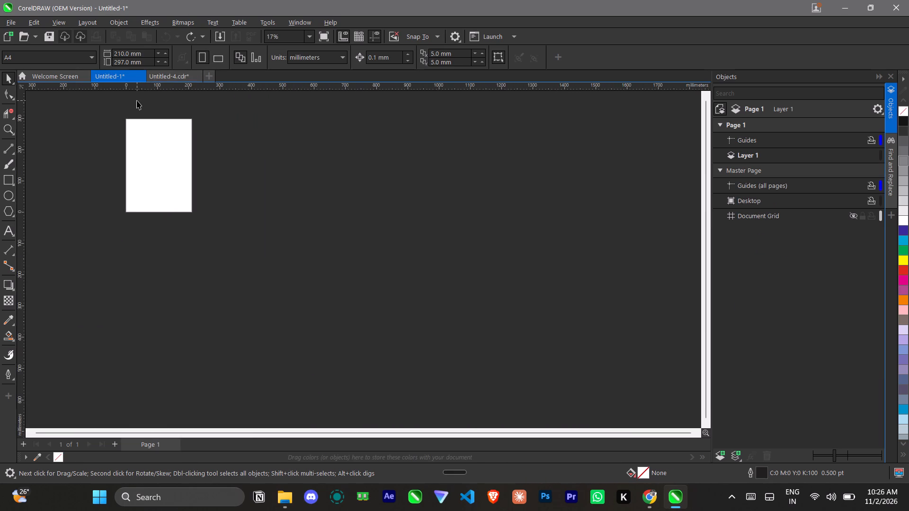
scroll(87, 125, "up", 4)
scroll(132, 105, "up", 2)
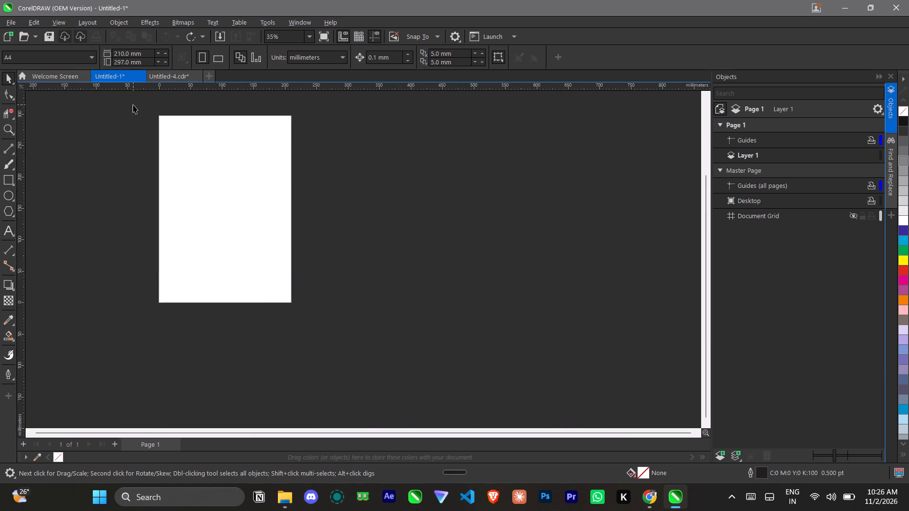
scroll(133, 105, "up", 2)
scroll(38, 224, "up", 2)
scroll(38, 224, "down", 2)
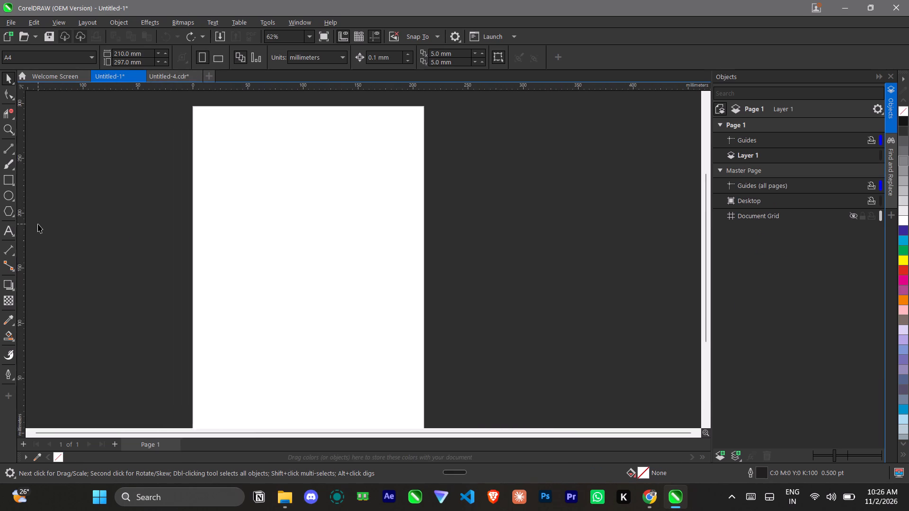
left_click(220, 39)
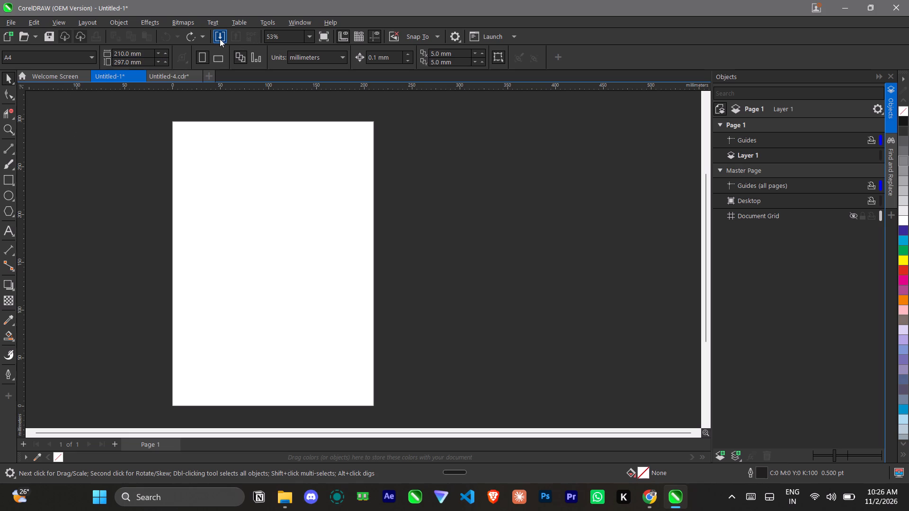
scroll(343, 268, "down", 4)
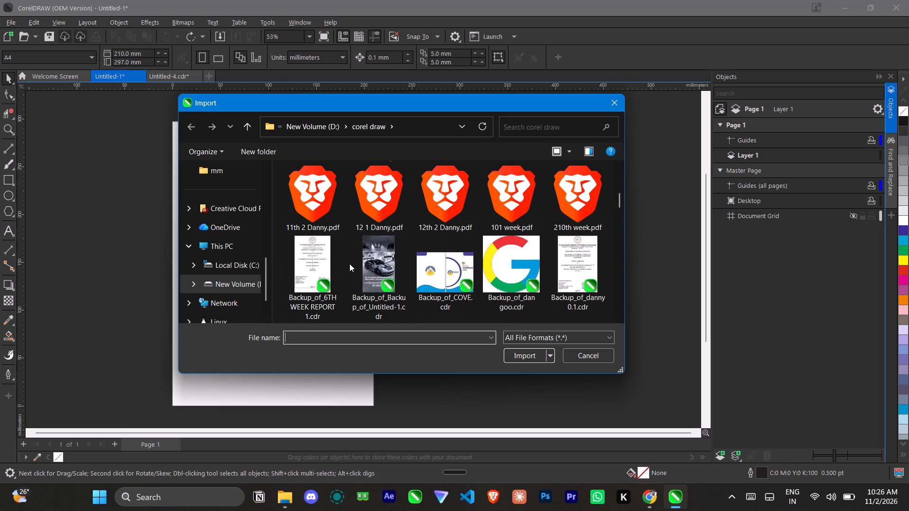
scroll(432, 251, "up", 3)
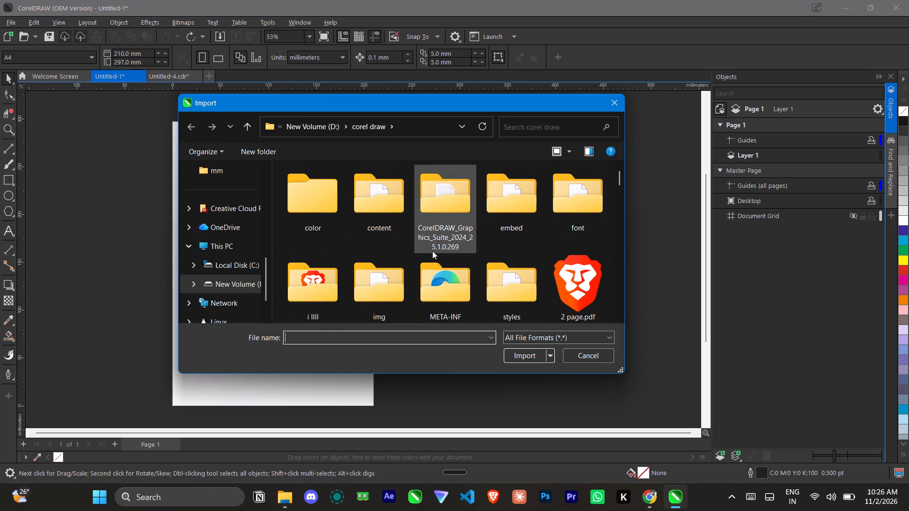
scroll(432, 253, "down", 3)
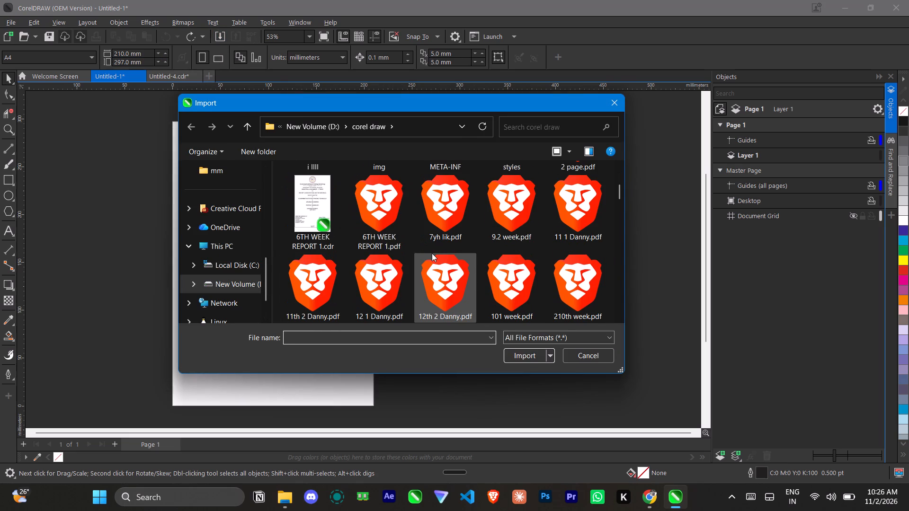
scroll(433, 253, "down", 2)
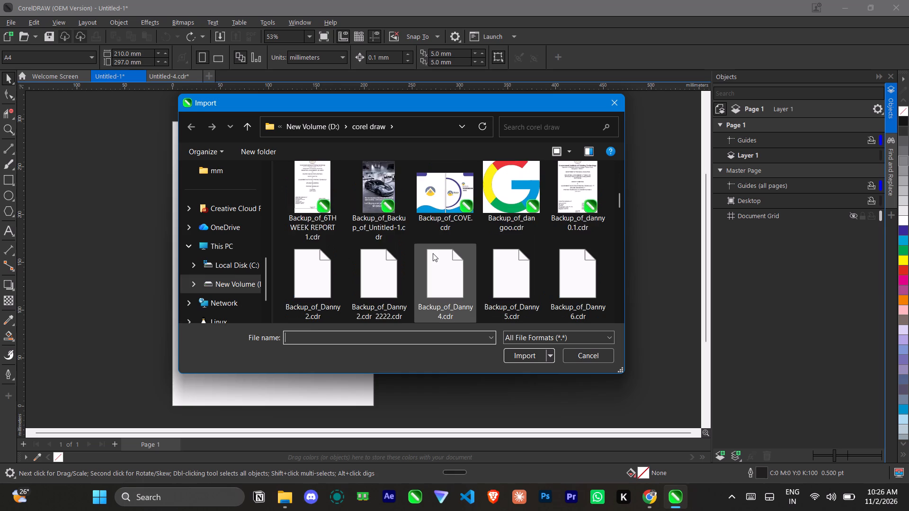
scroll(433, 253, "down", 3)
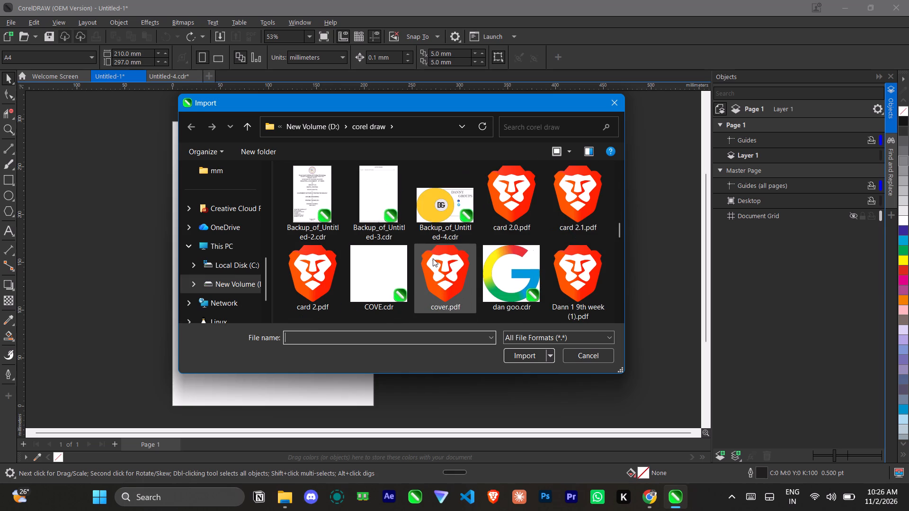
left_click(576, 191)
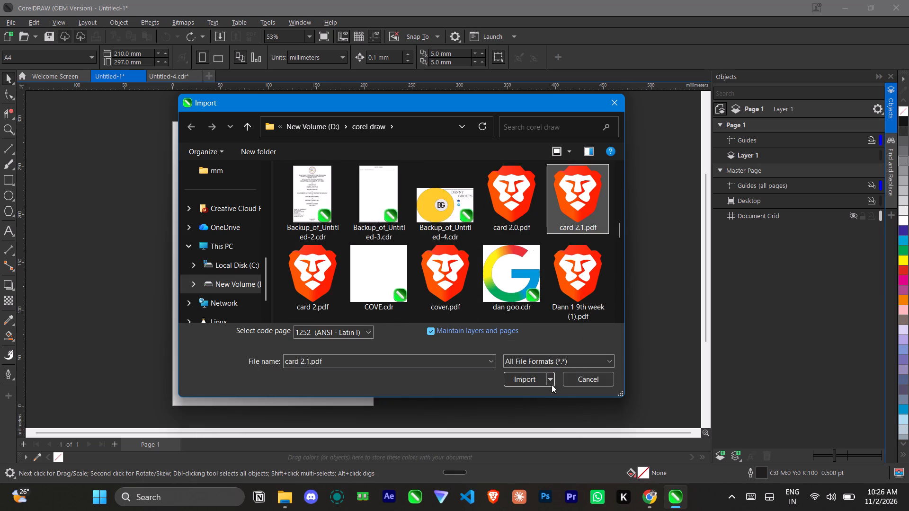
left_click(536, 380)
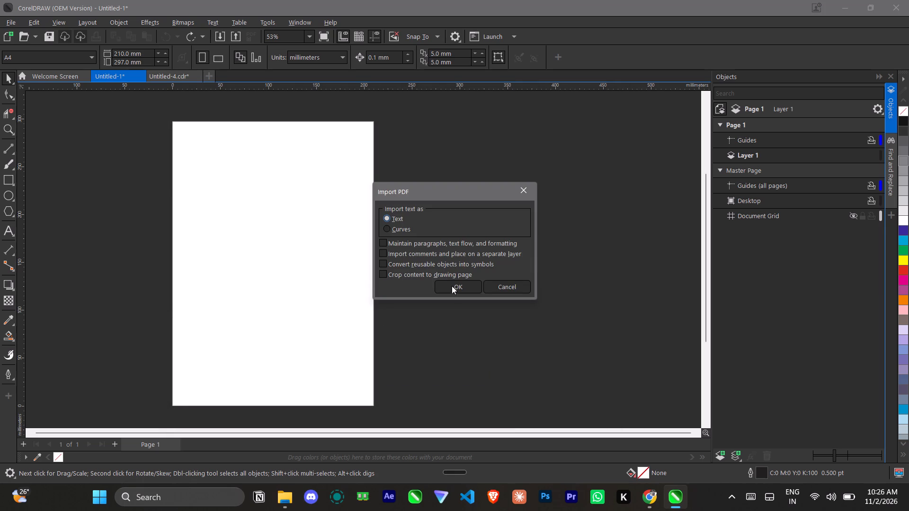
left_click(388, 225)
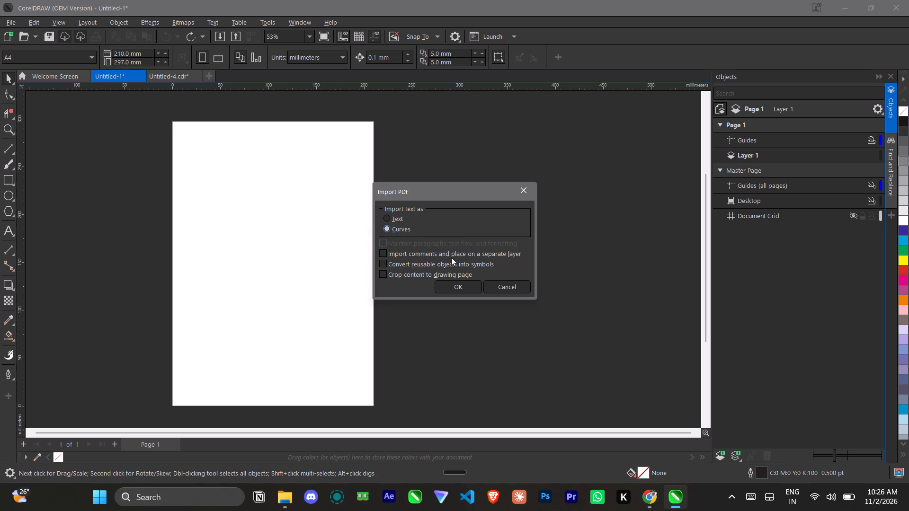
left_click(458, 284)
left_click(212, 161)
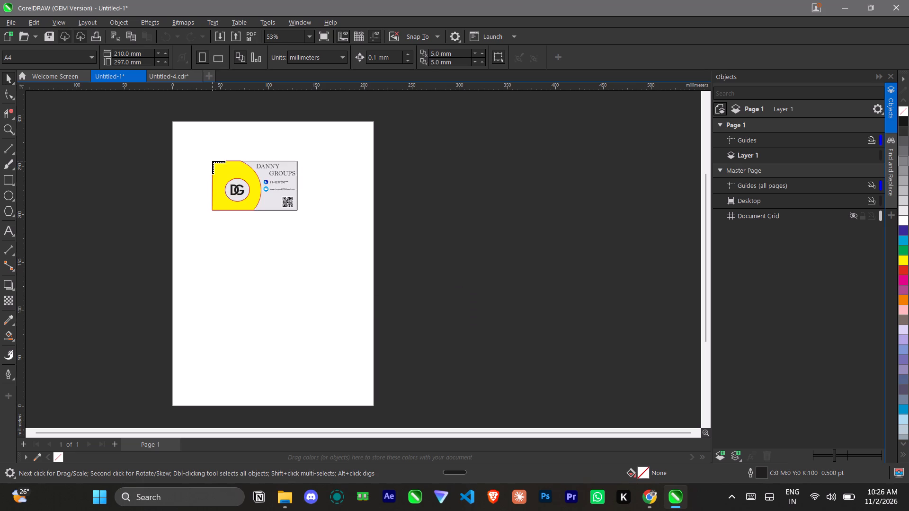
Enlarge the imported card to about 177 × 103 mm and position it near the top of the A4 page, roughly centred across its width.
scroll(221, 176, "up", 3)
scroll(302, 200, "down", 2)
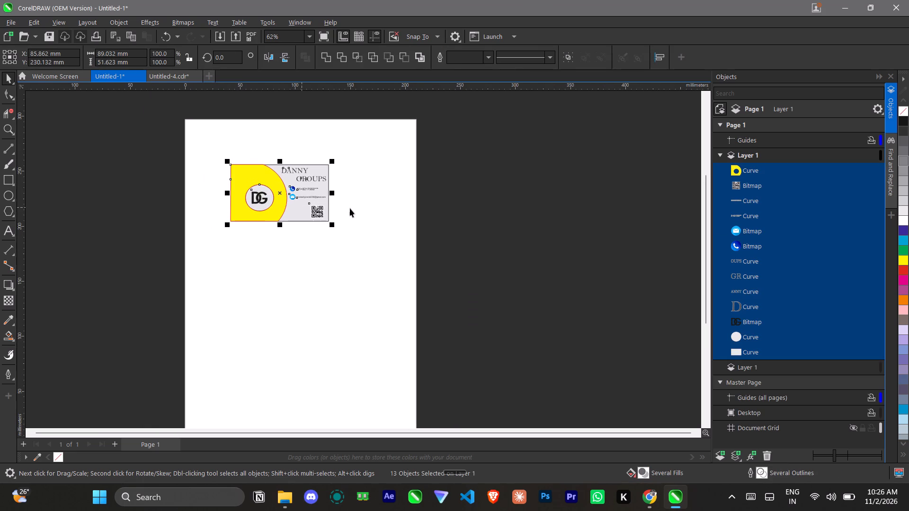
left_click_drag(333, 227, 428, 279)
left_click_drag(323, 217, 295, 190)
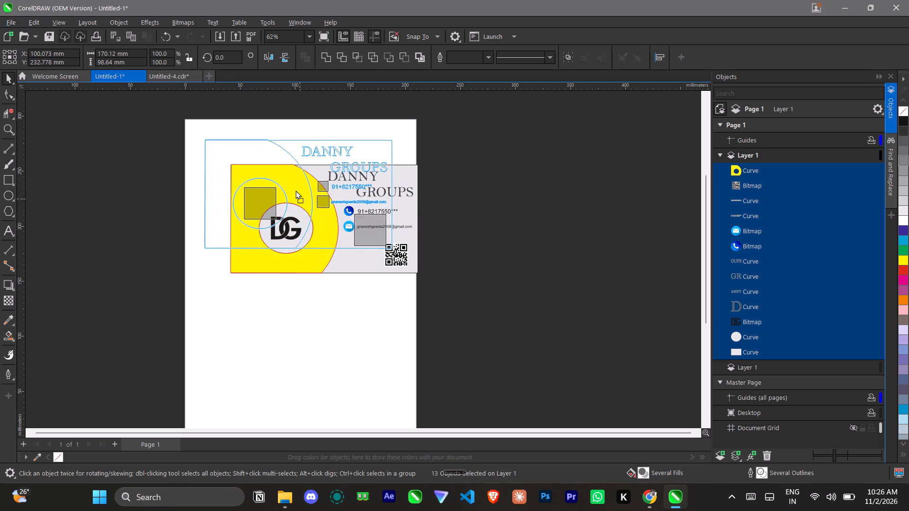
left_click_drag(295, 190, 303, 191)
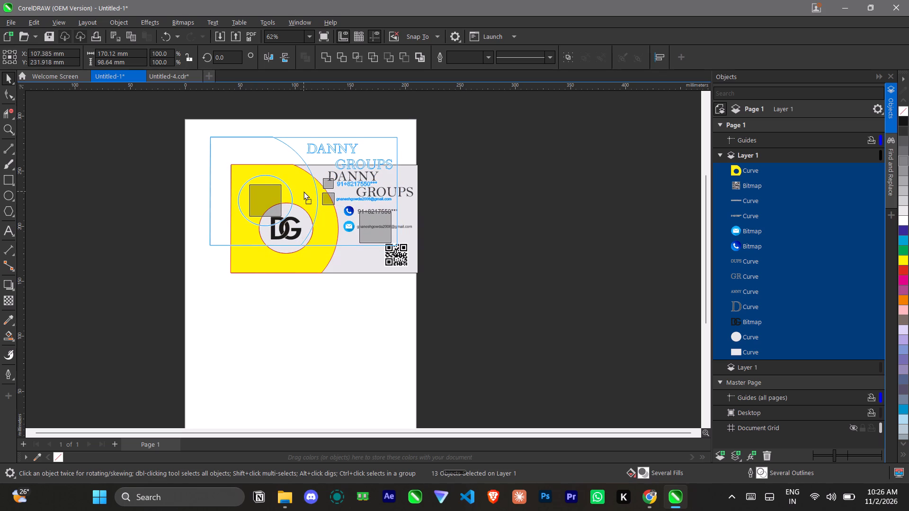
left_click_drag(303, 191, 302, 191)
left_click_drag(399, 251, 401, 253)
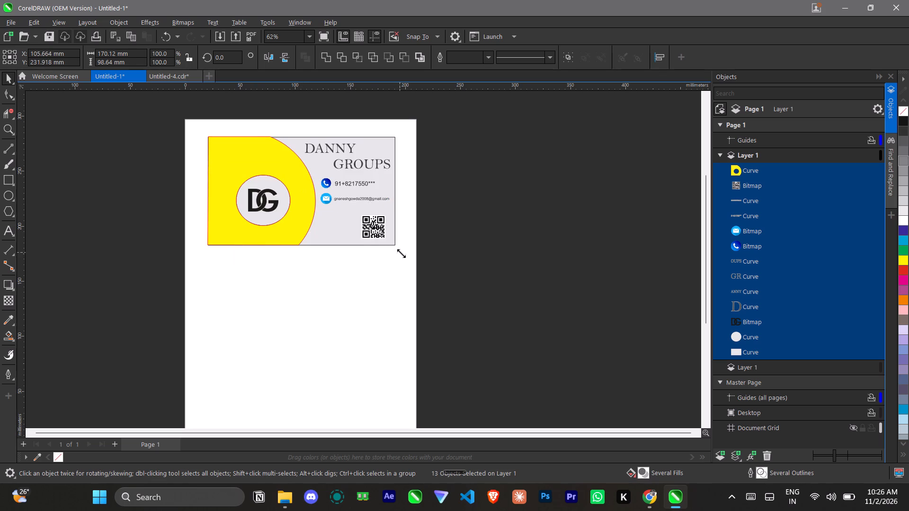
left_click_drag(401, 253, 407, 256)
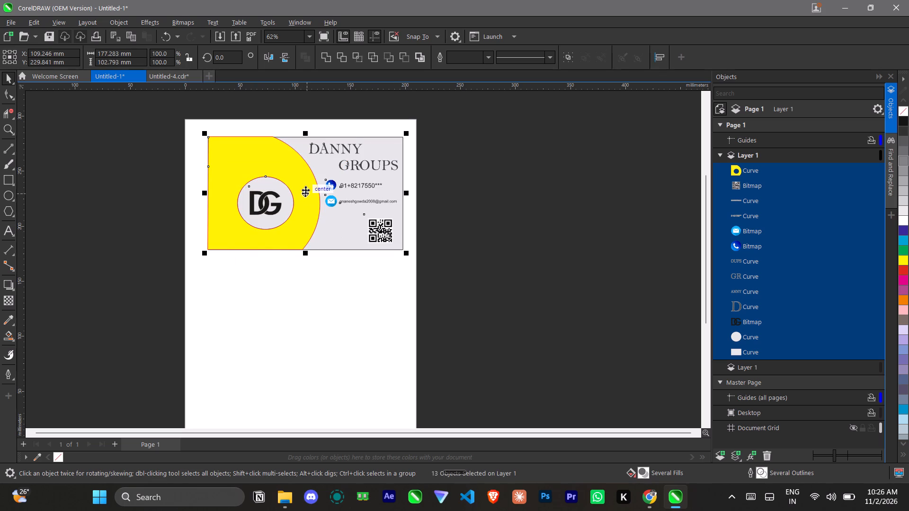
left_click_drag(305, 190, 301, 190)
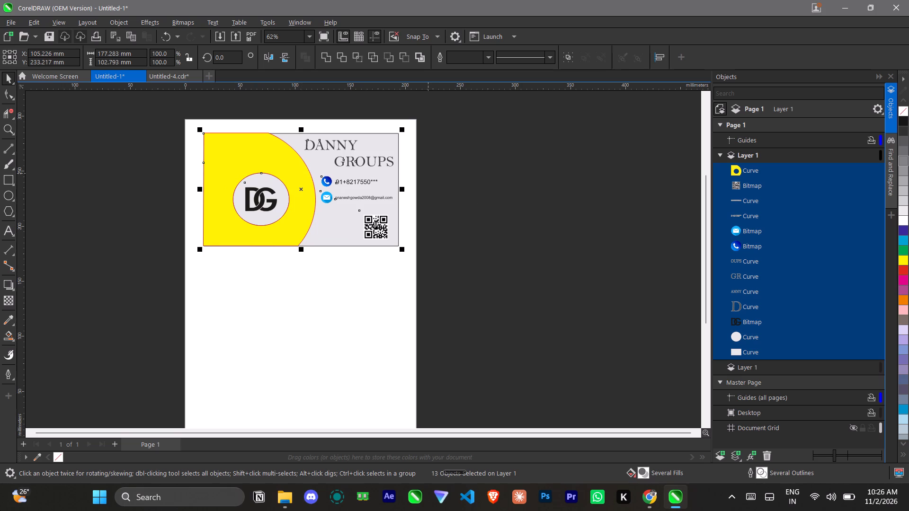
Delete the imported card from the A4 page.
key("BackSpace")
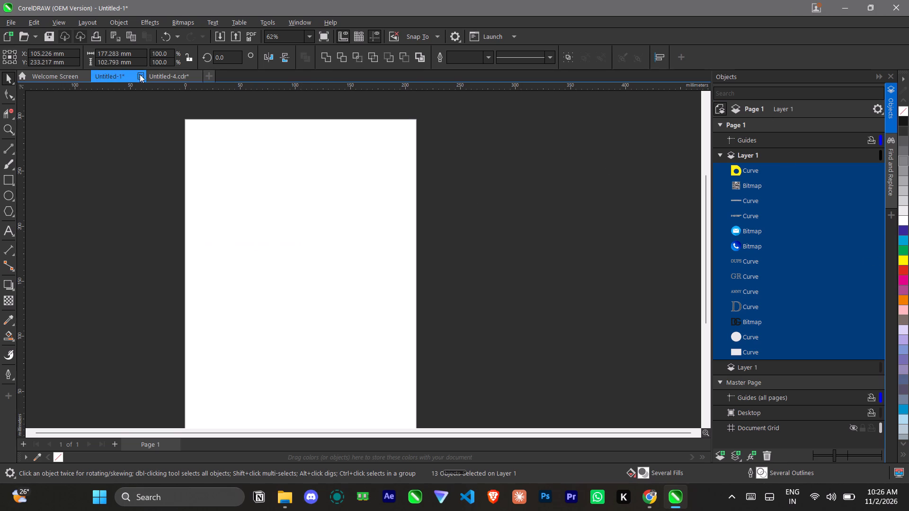
Copy all the DANNY GROUPS card objects from Untitled-4.cdr and paste them into the A4 document.
left_click(158, 77)
left_click_drag(183, 124, 400, 251)
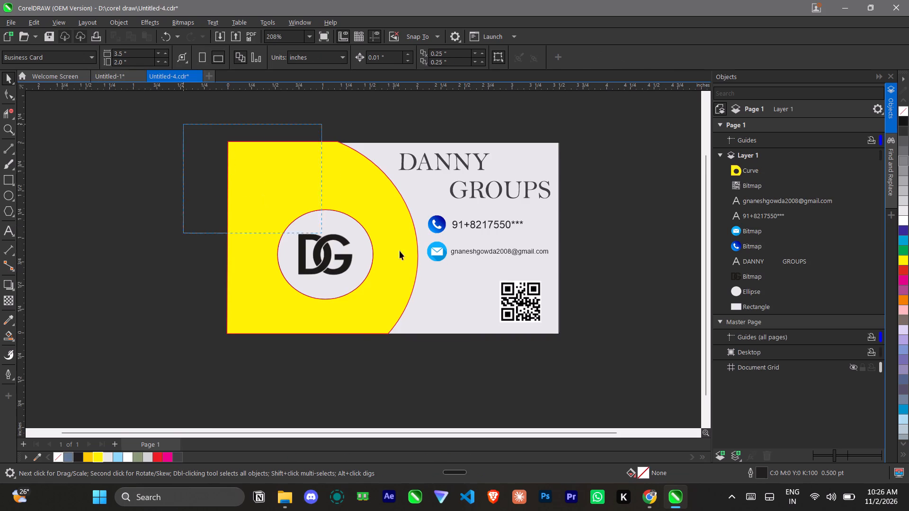
left_click_drag(400, 251, 630, 375)
key("ctrl+c")
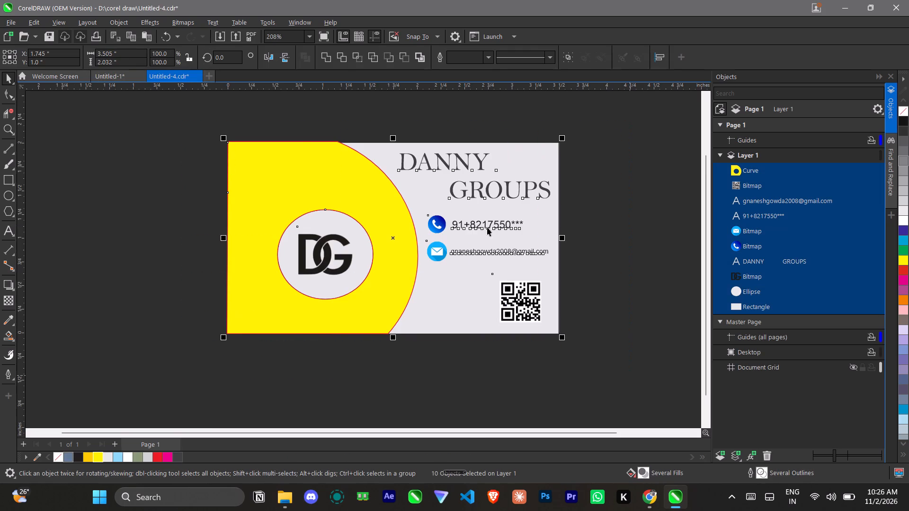
left_click(115, 79)
key("ctrl+v")
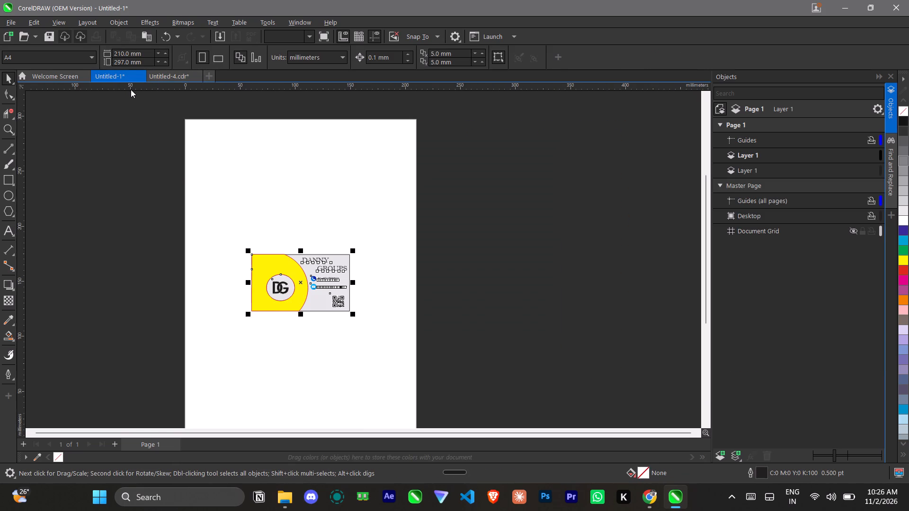
left_click(124, 253)
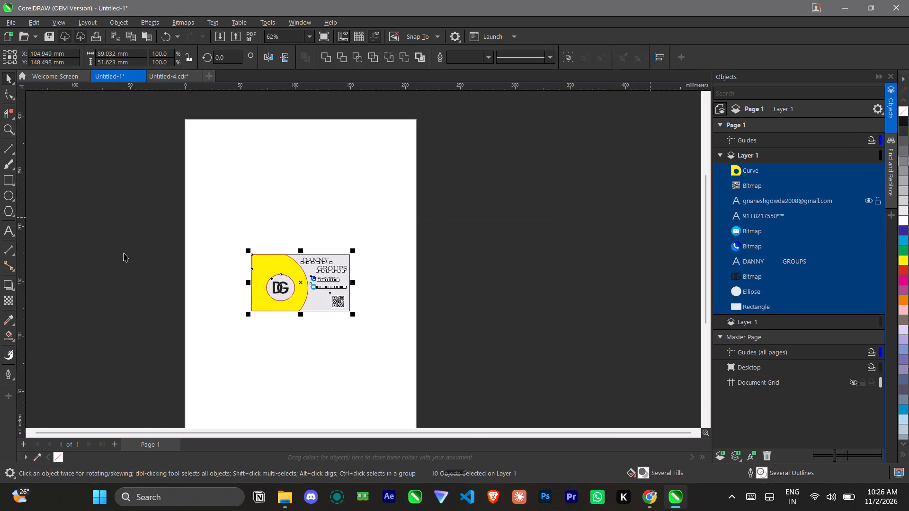
Open the yellow DG logo card file Untitled-1.cdr from the recent documents on the Welcome Screen.
left_click(176, 80)
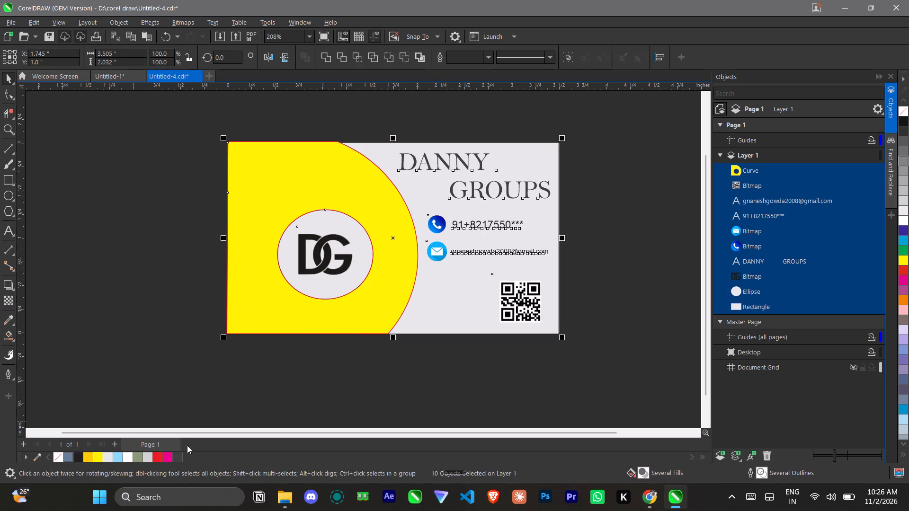
left_click(58, 75)
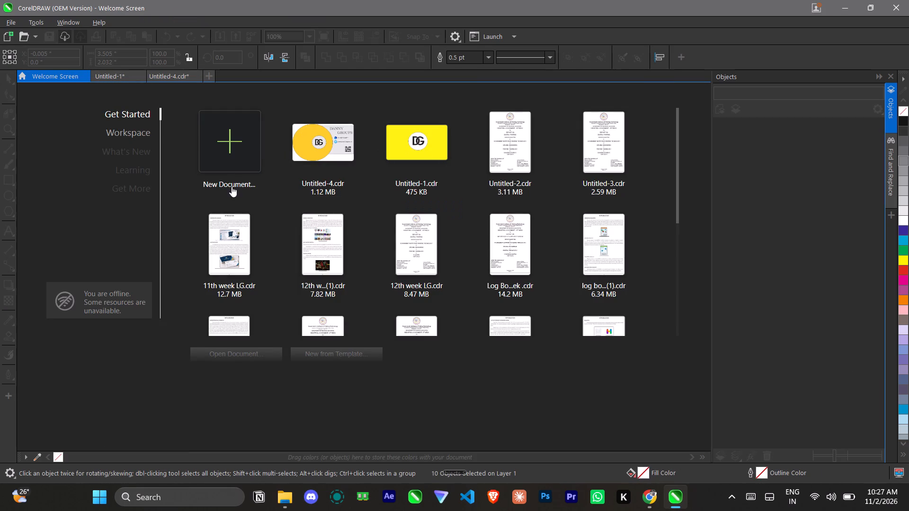
left_click(418, 138)
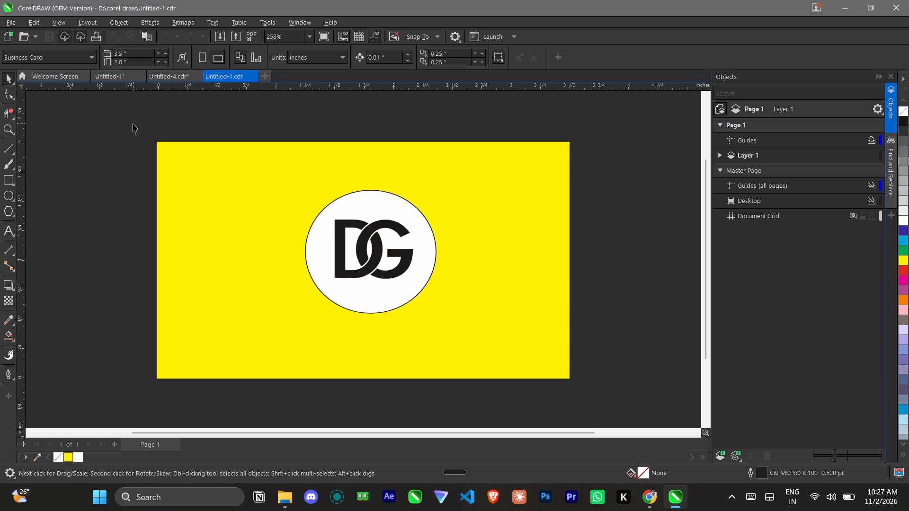
Copy the yellow rectangle, circle and DG logo from Untitled-1.cdr and paste them into the A4 document.
left_click(133, 123)
left_click_drag(133, 123, 145, 135)
left_click_drag(145, 135, 625, 400)
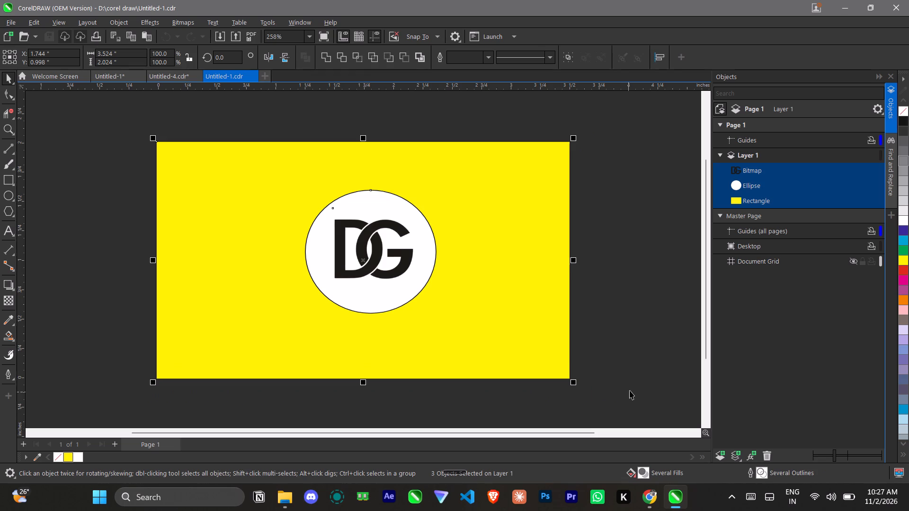
key("ctrl+c")
left_click(134, 195)
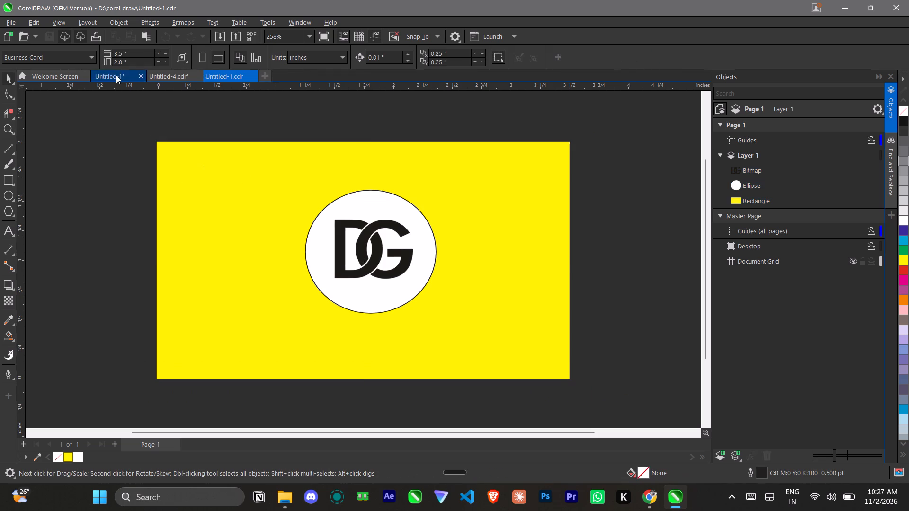
left_click(173, 75)
left_click(124, 75)
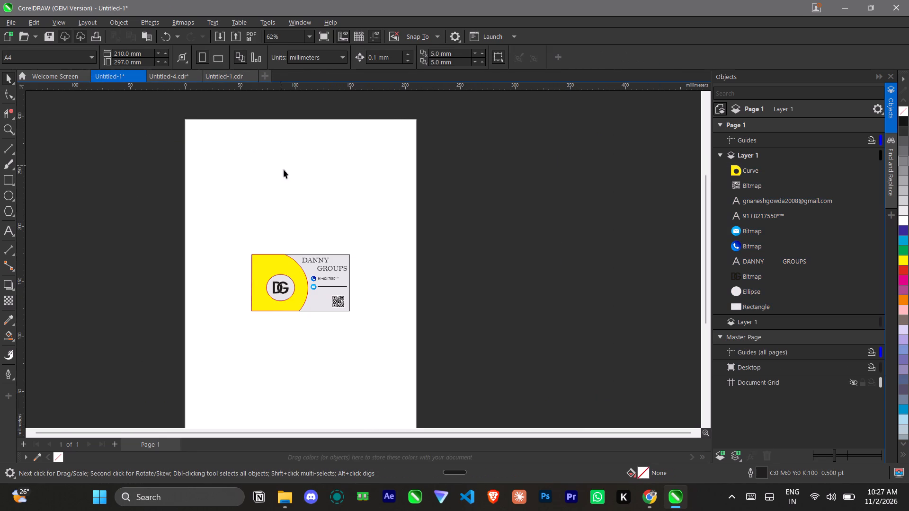
key("ctrl+v")
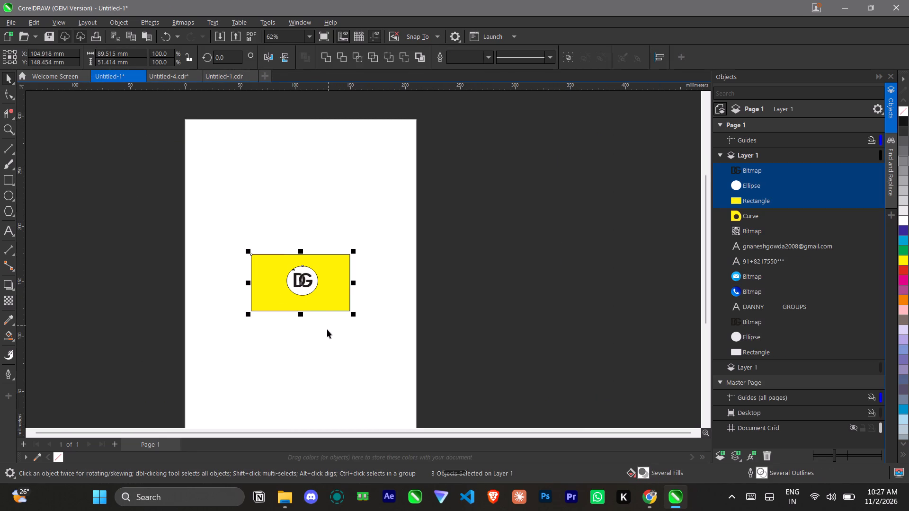
Group the pasted yellow DG logo card and move it about 66 mm straight down, below the DANNY GROUPS card.
key("ctrl+g")
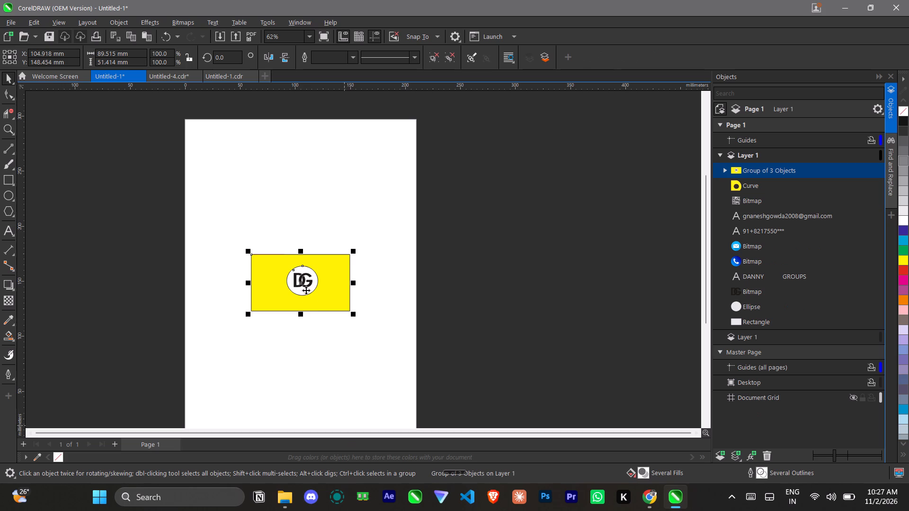
left_click_drag(302, 281, 312, 353)
Group all the objects of the DANNY GROUPS card.
left_click_drag(208, 231, 299, 299)
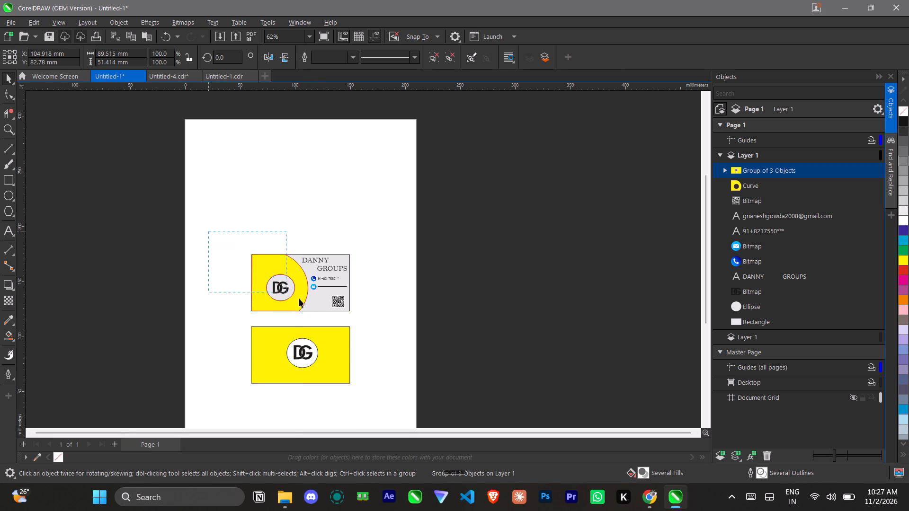
left_click_drag(299, 299, 385, 319)
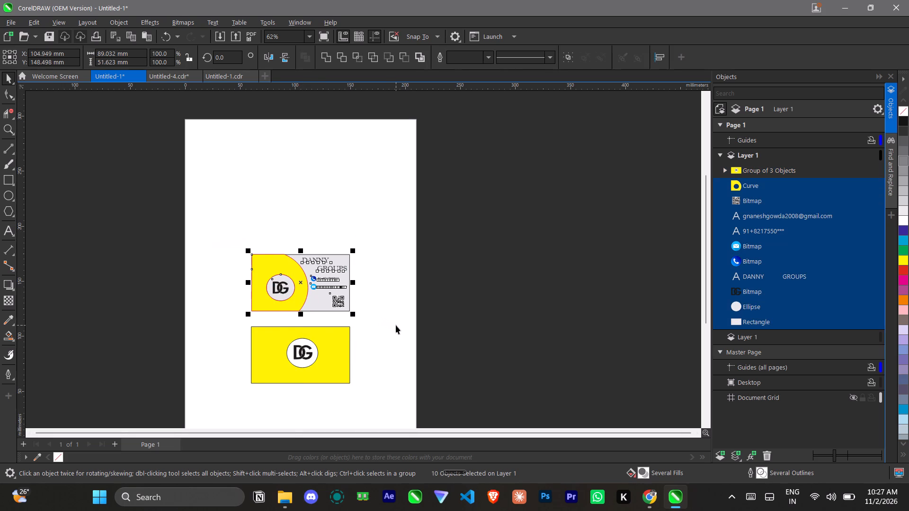
key("ctrl+g")
Move the yellow DG logo card about 127 mm straight up, so it sits above the DANNY GROUPS card.
left_click_drag(339, 370, 316, 259)
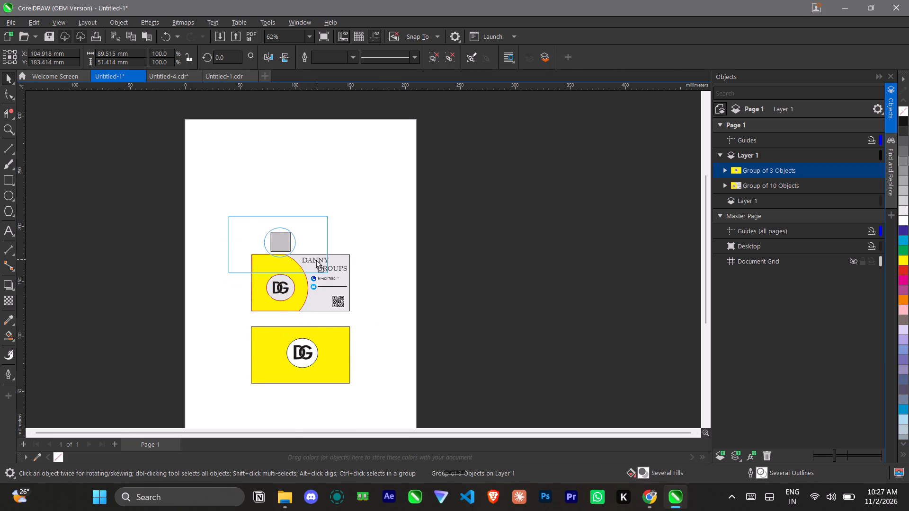
left_click_drag(316, 259, 315, 230)
Group the yellow DG logo card and the DANNY GROUPS card together.
left_click_drag(219, 169, 374, 339)
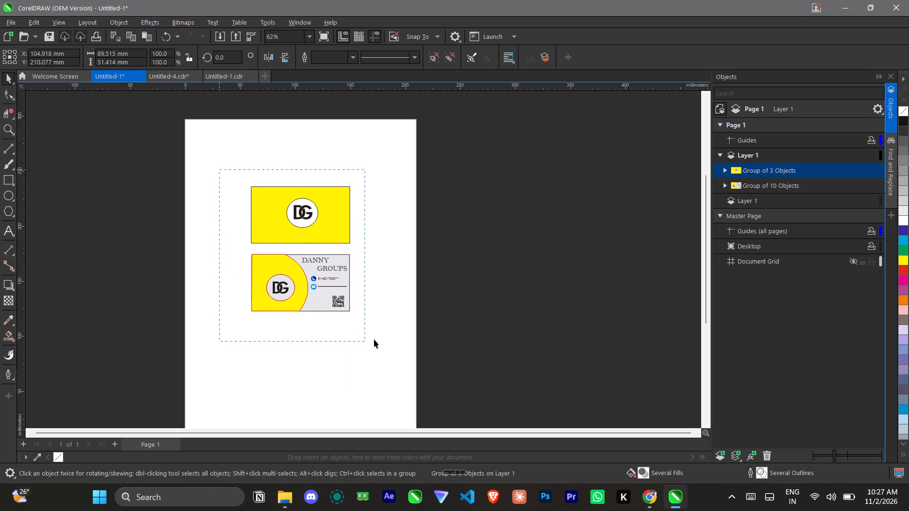
left_click_drag(374, 339, 392, 342)
key("ctrl+g")
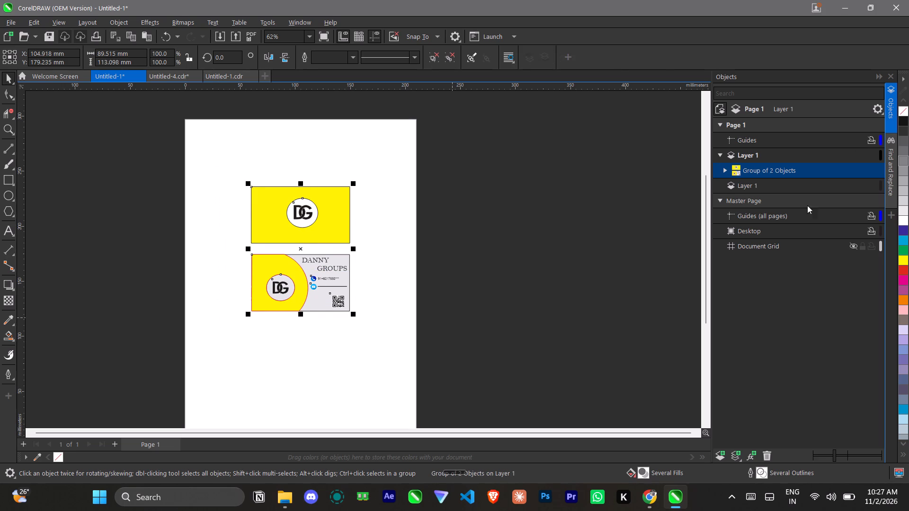
Center the group of two cards horizontally and vertically on the A4 page using Align and Distribute.
left_click(893, 164)
left_click(889, 106)
left_click(296, 25)
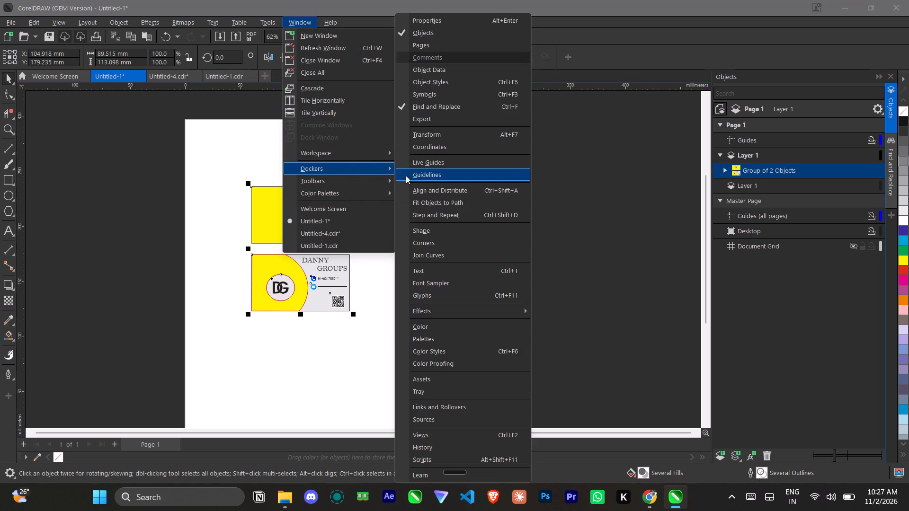
left_click(421, 194)
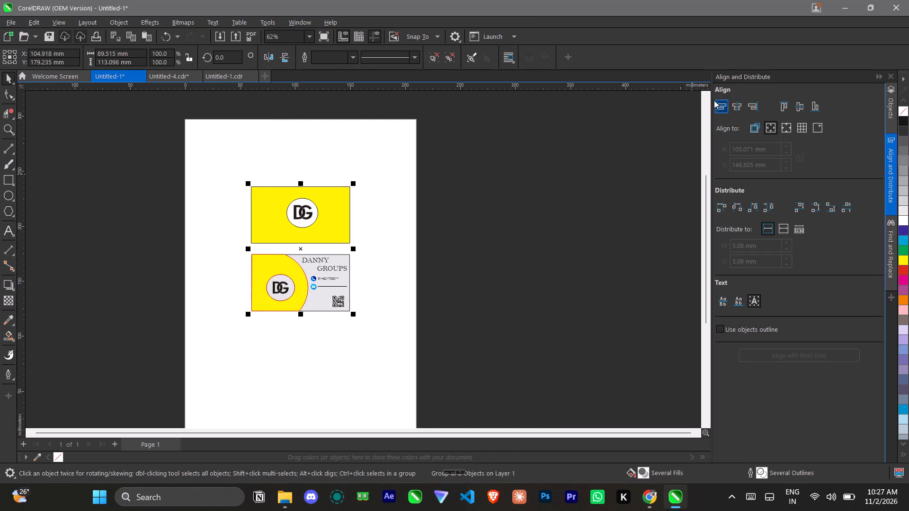
left_click(743, 109)
double_click(743, 109)
left_click(800, 108)
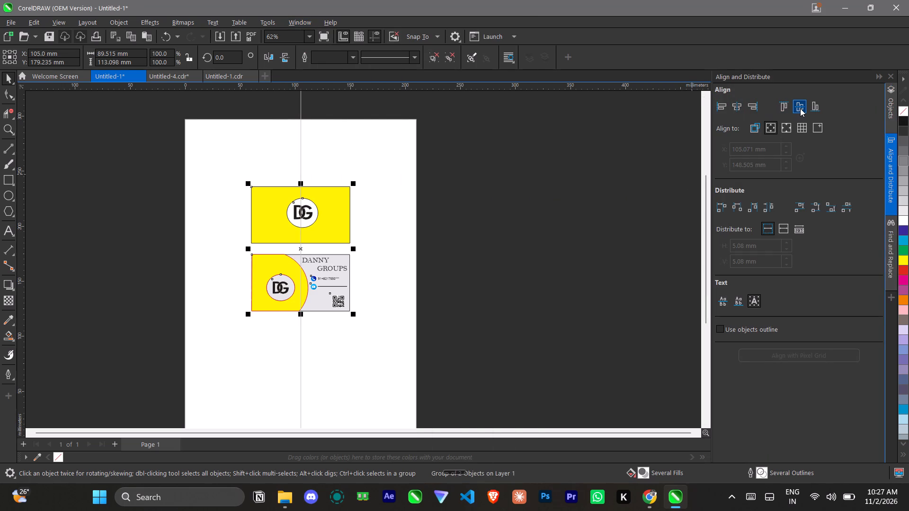
left_click(800, 108)
left_click(648, 170)
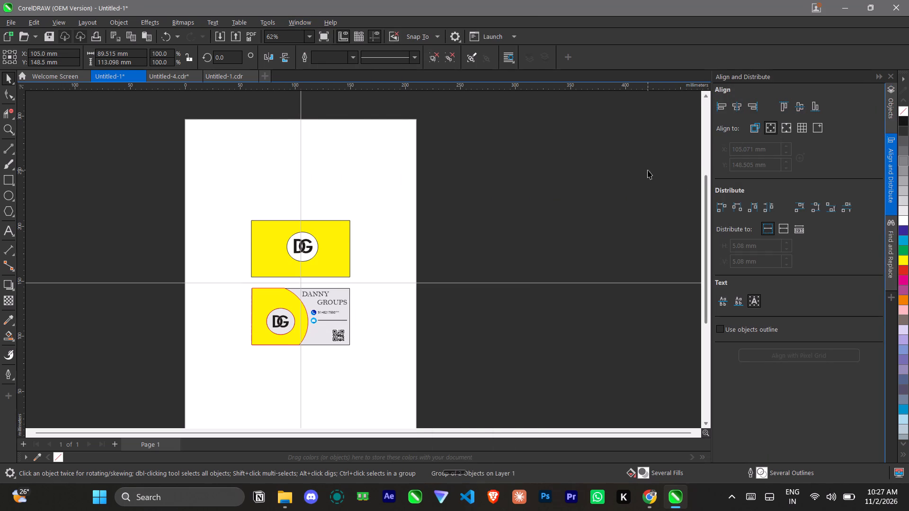
left_click(876, 73)
Inspect the two-card layout up close and as a whole on the A4 page.
left_click_drag(674, 231, 675, 235)
scroll(465, 353, "up", 7)
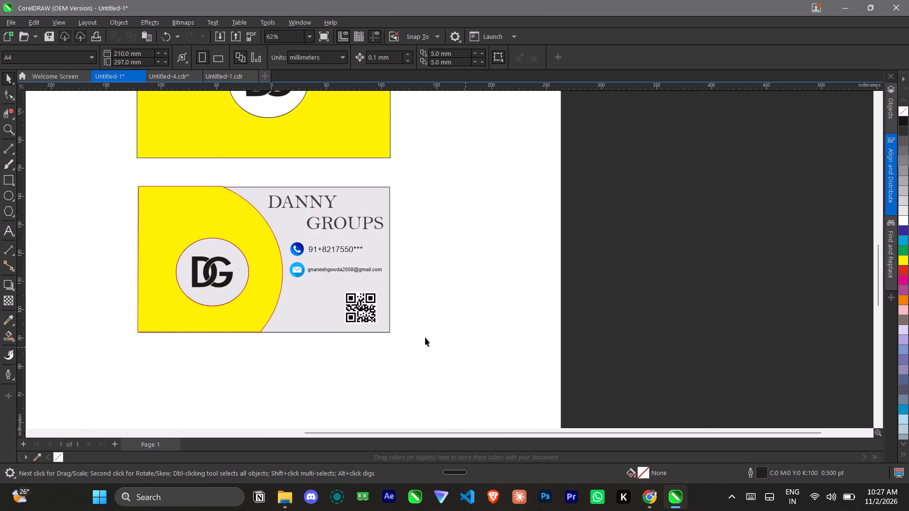
scroll(274, 244, "up", 6)
scroll(267, 237, "down", 15)
scroll(267, 240, "down", 7)
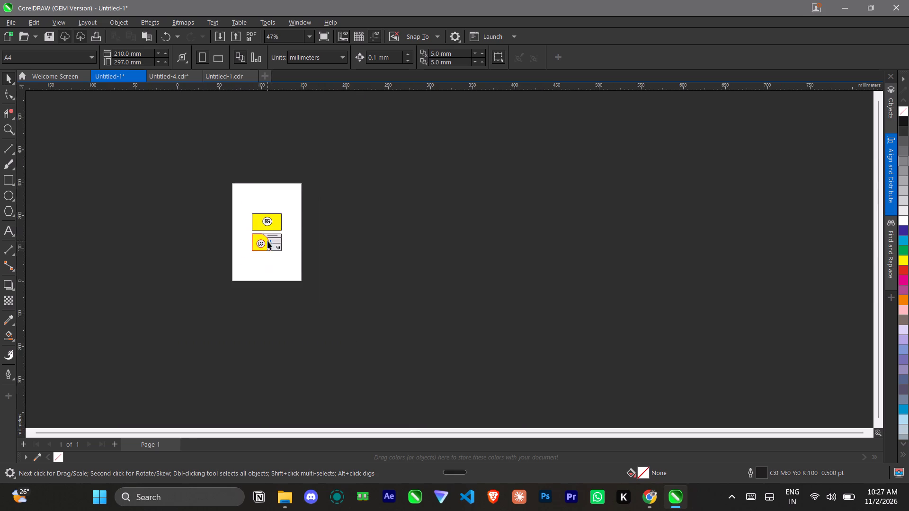
scroll(268, 242, "up", 7)
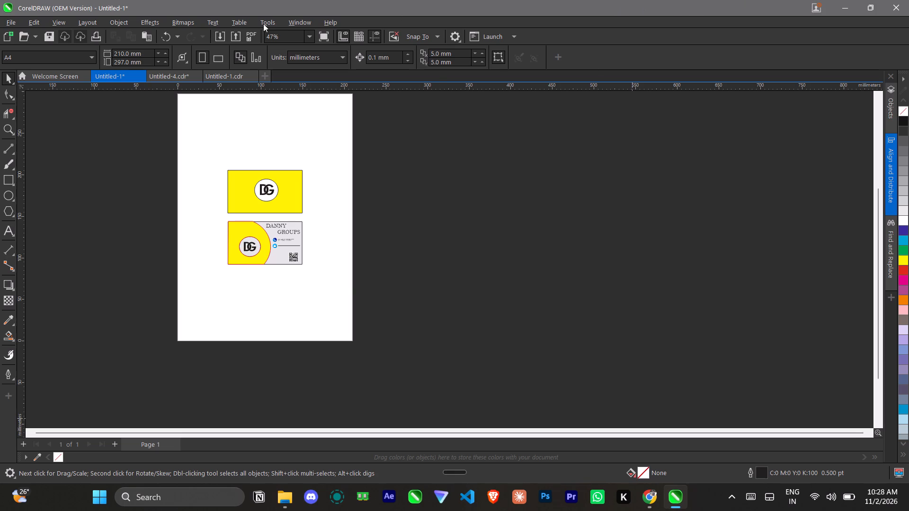
Export the two-card layout as a PDF named card 22 in the corel draw folder, with the export range set to page 1.
left_click(237, 35)
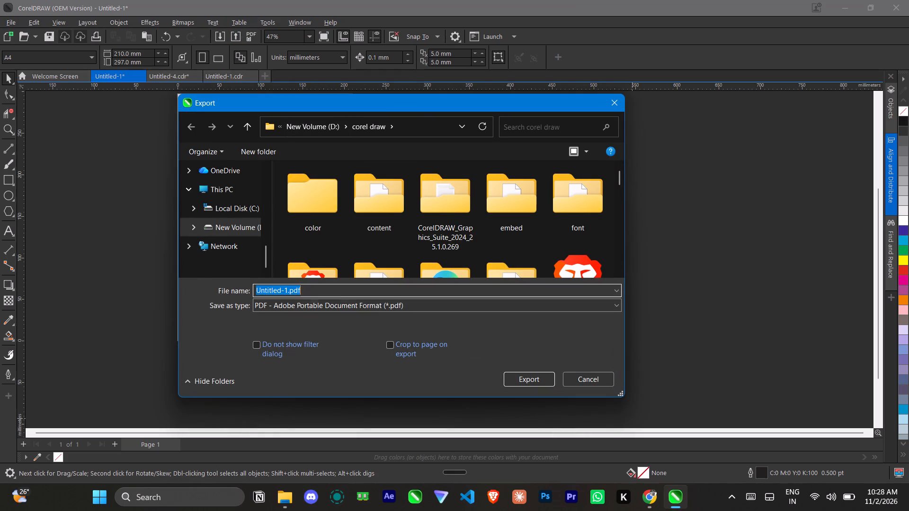
key("BackSpace")
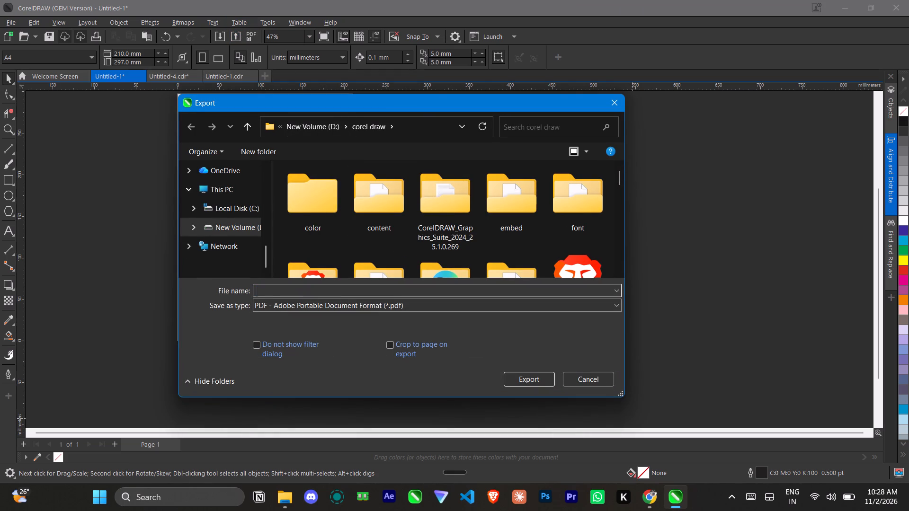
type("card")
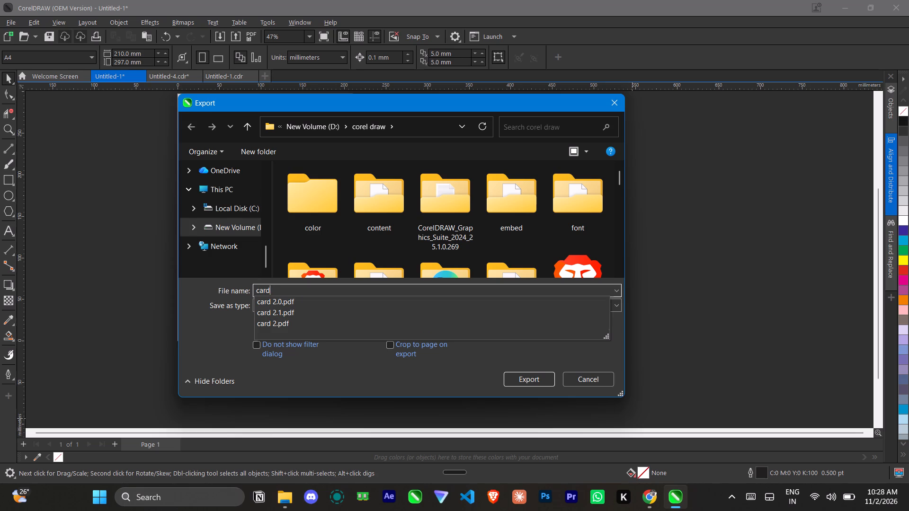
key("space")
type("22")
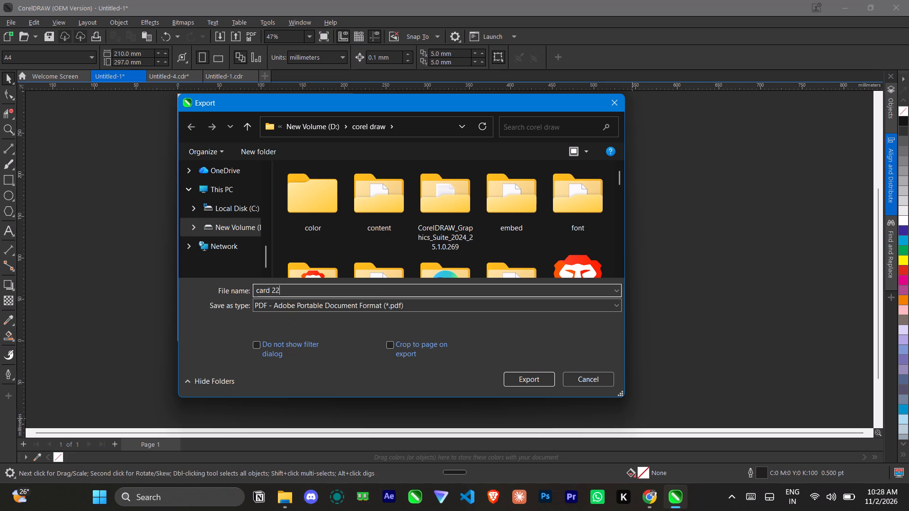
left_click(536, 375)
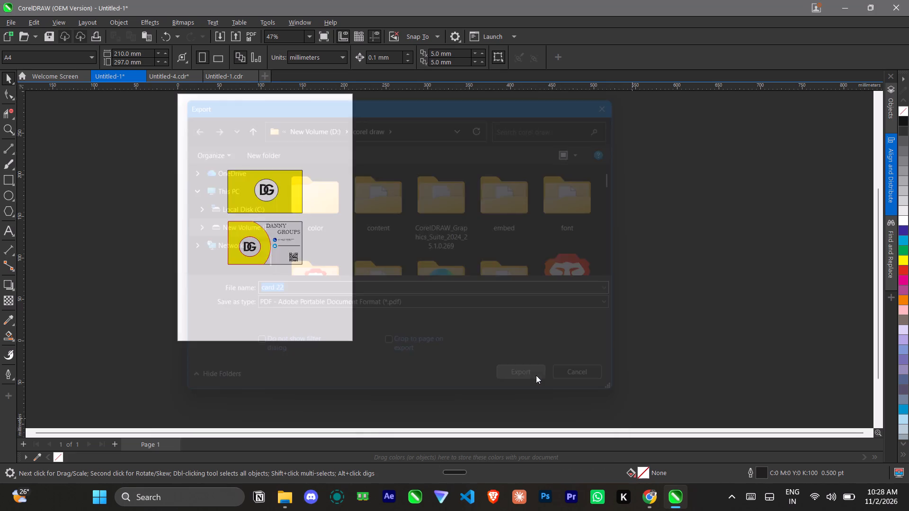
left_click(355, 194)
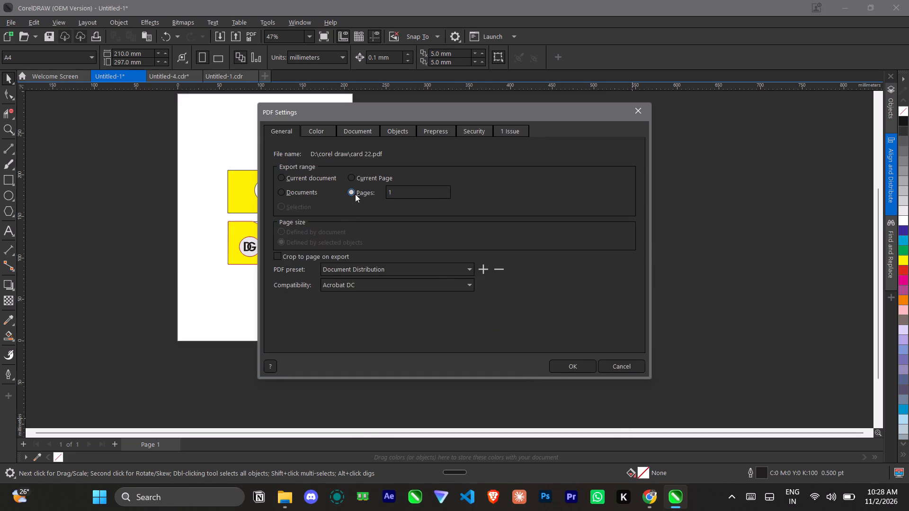
left_click(563, 367)
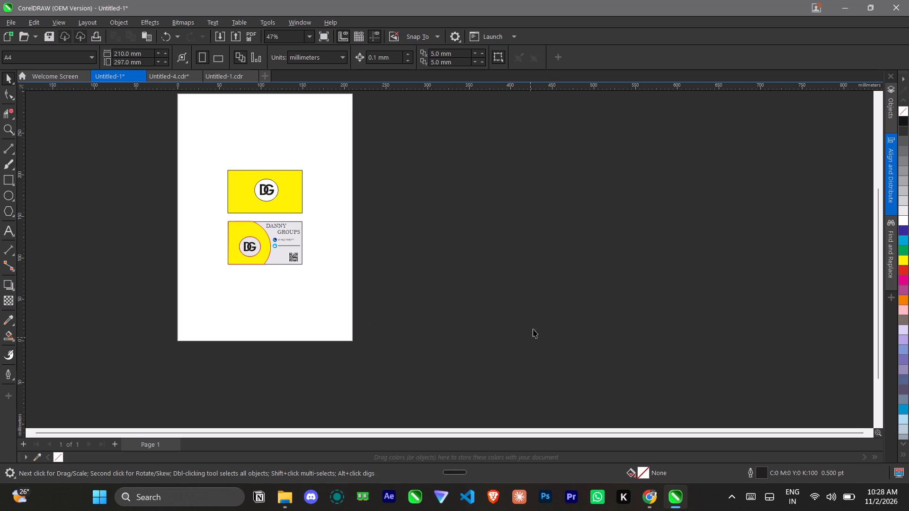
Switch to WhatsApp in Google Chrome.
left_click(651, 490)
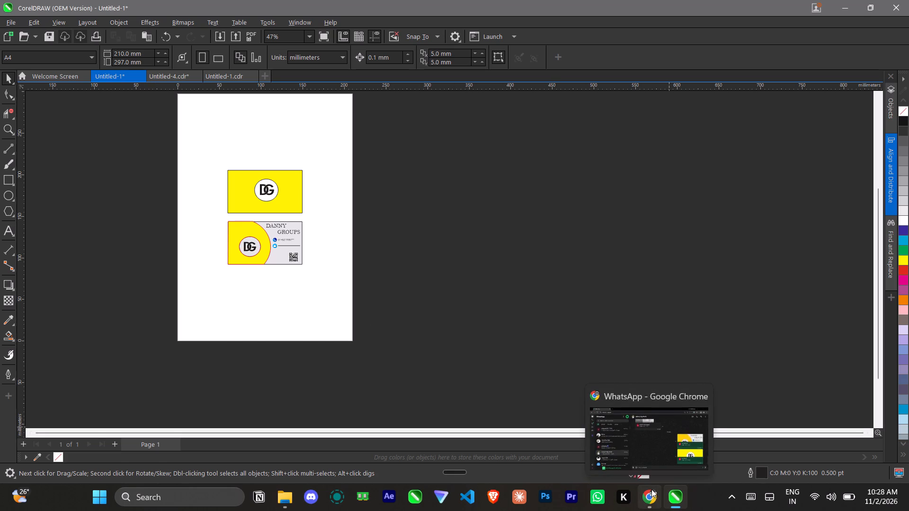